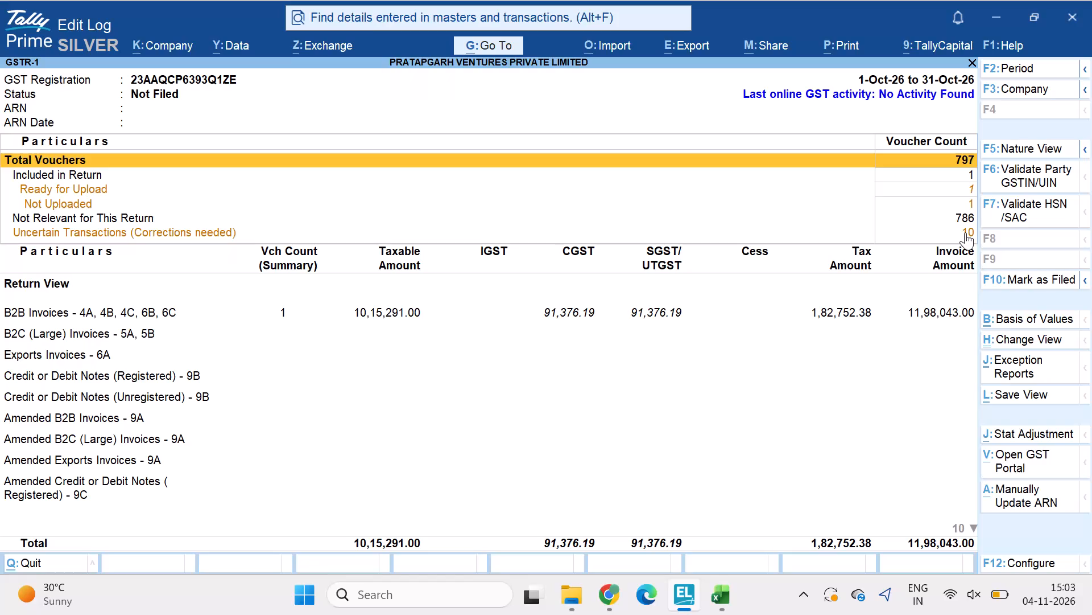
# Open the uncertain transactions of the GSTR-1 report and drill down to vouchers with GST rate details overridden in transaction.
pyautogui.click(969, 232)
pyautogui.press('Return')
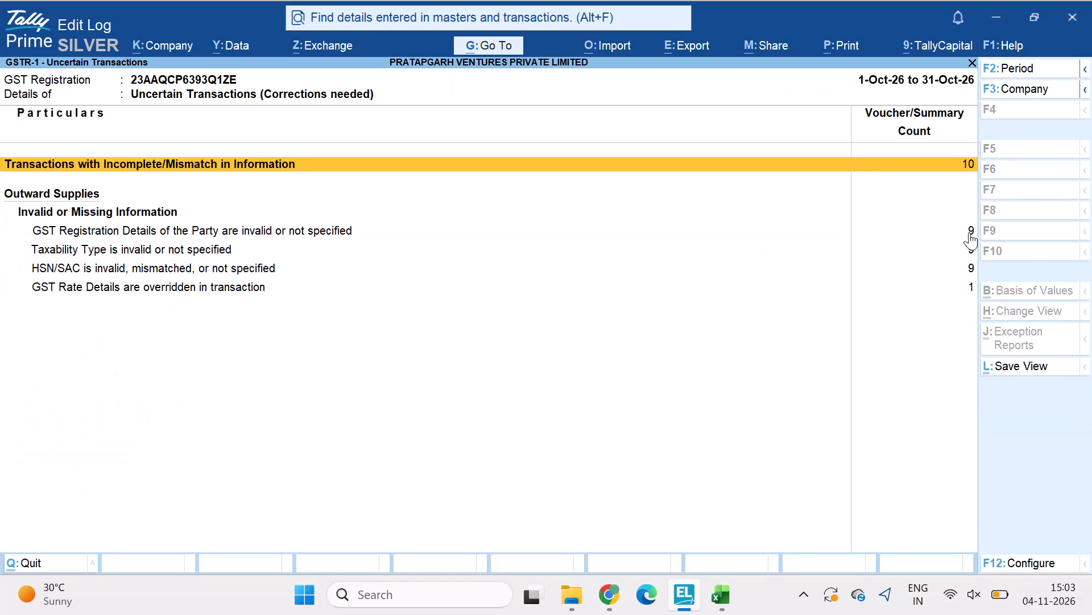
pyautogui.press('Down')
pyautogui.press('Down')
pyautogui.press('Down')
pyautogui.press('Down')
pyautogui.press('Down')
pyautogui.press('Down')
pyautogui.press('Down')
pyautogui.press('Down')
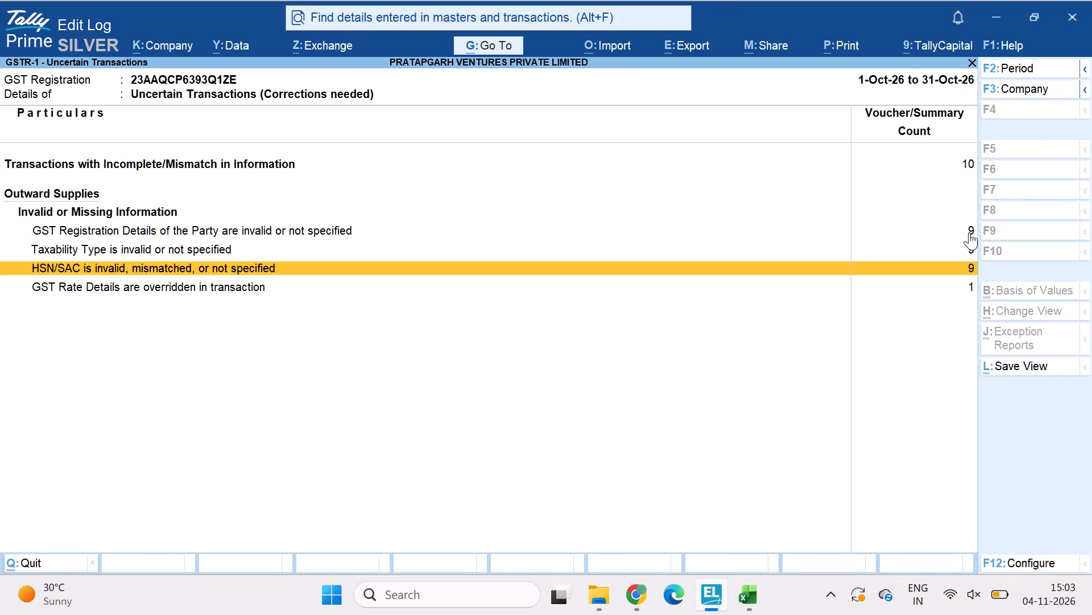
pyautogui.press('Return')
pyautogui.press('Return')
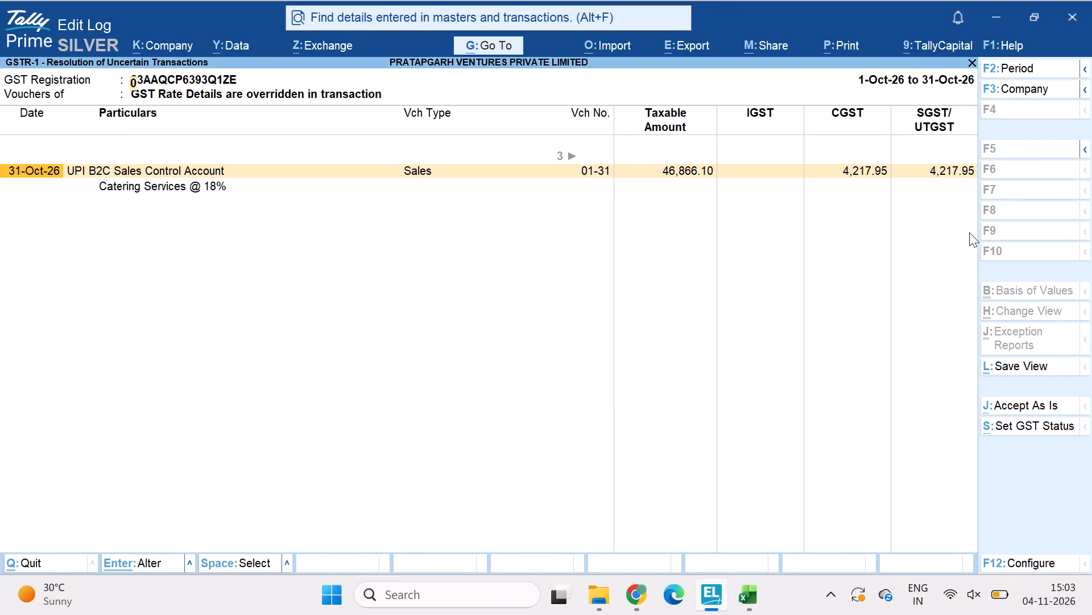
# Open sales voucher 01-31 for alteration and go through its dispatch and party details to the ledger lines.
pyautogui.press('Return')
pyautogui.press('Return')
pyautogui.press('Return')
pyautogui.press('Return')
pyautogui.press('Return')
pyautogui.press('Return')
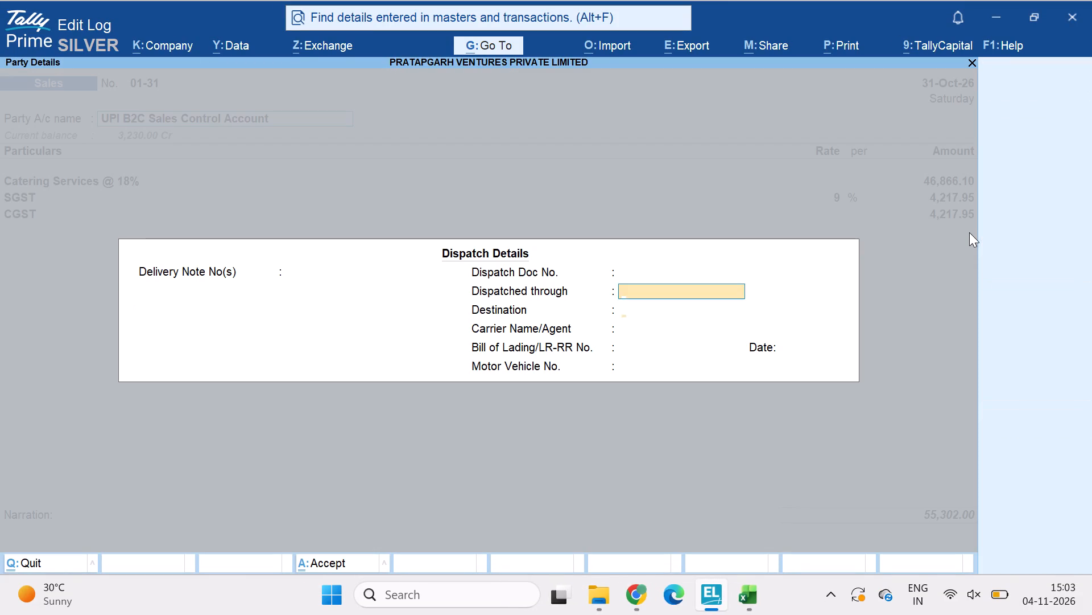
pyautogui.press('Return')
pyautogui.press('Return')
pyautogui.press('Return')
pyautogui.press('Return')
pyautogui.press('Return')
pyautogui.press('Return')
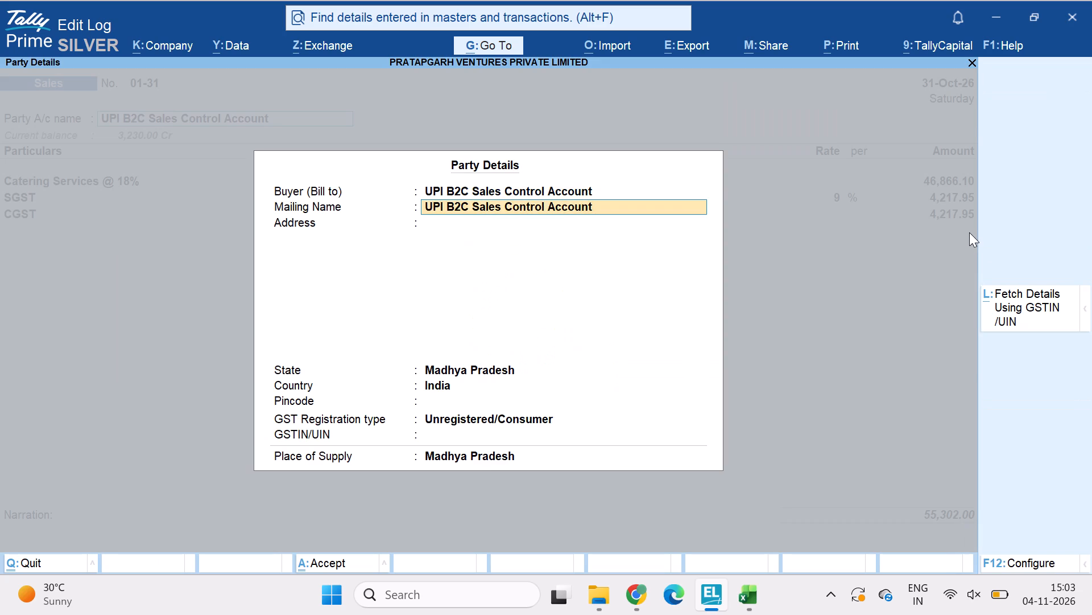
pyautogui.press('Return')
pyautogui.press('Return')
pyautogui.press('Return')
pyautogui.press('Return')
pyautogui.press('Return')
pyautogui.press('Return')
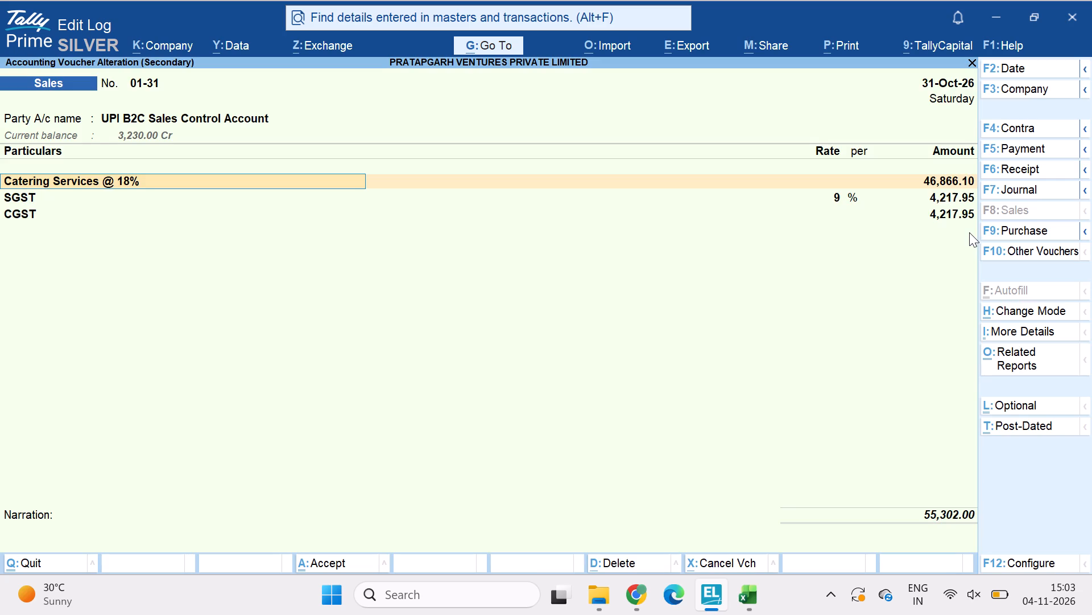
# Check the GST rate and HSN/SAC details of the Catering Services @ 18% line, continuing through the SGST line.
pyautogui.press('Return')
pyautogui.press('Return')
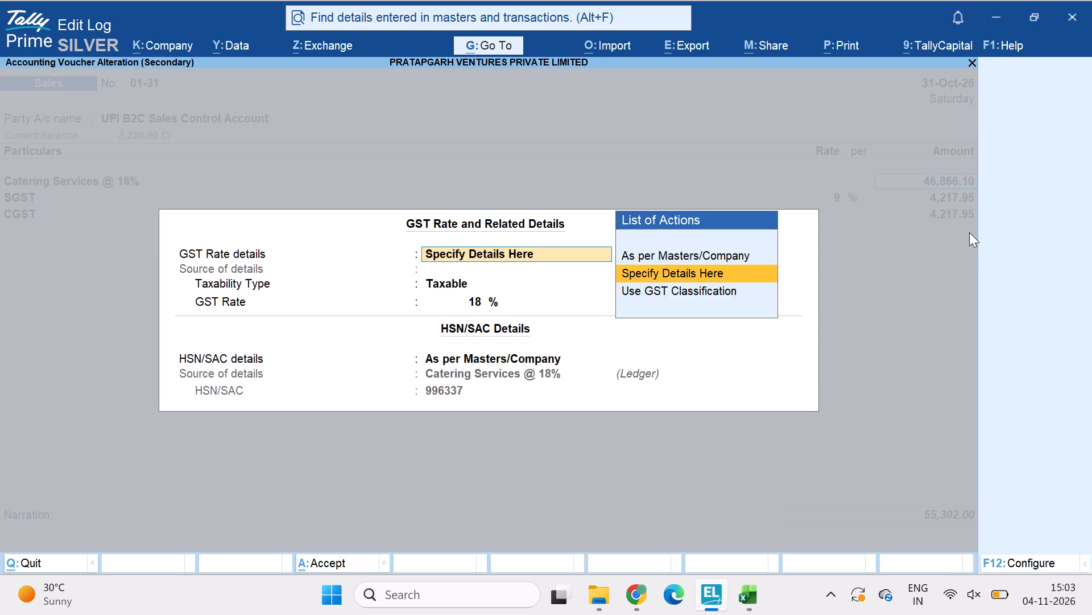
pyautogui.press('Return')
pyautogui.press('Return')
pyautogui.press('Return')
pyautogui.press('Return')
pyautogui.press('Return')
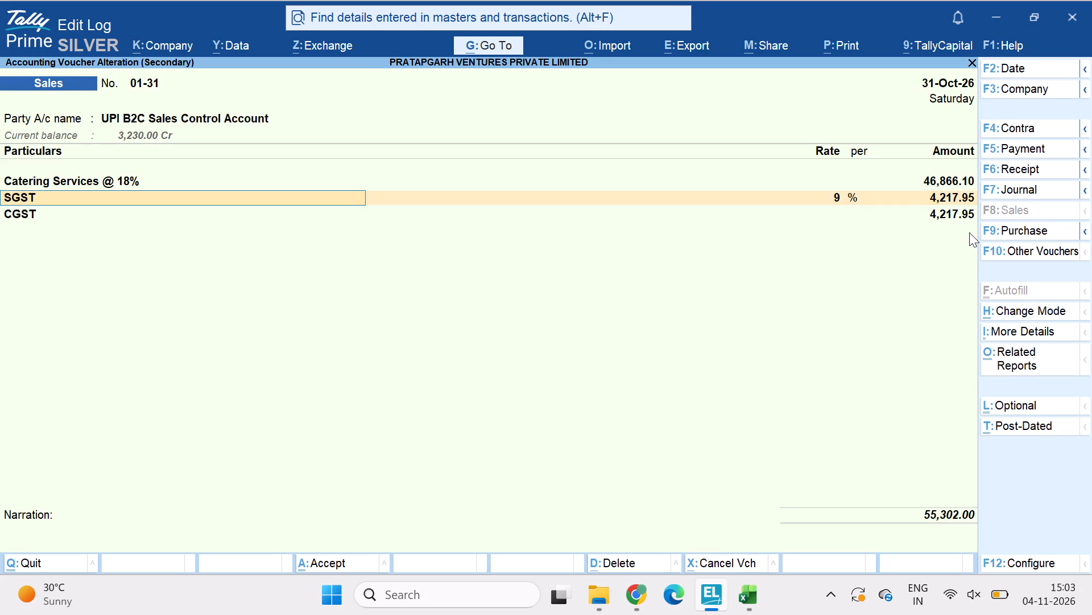
pyautogui.press('Return')
pyautogui.press('Return')
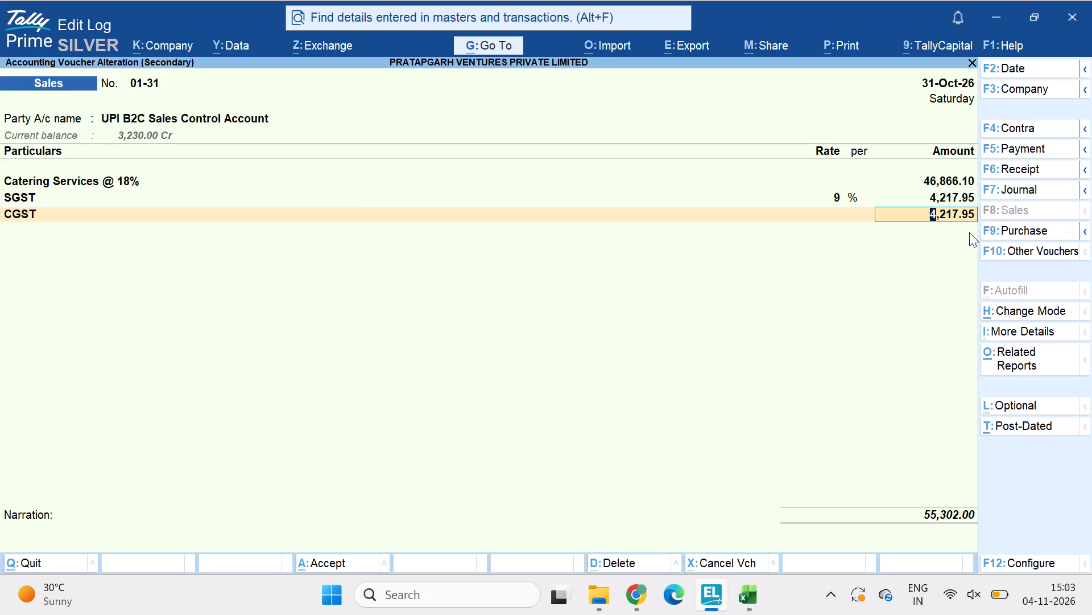
# Open the CGST ledger master from the voucher's CGST line and review its duty type and percentage of calculation.
pyautogui.press('BackSpace')
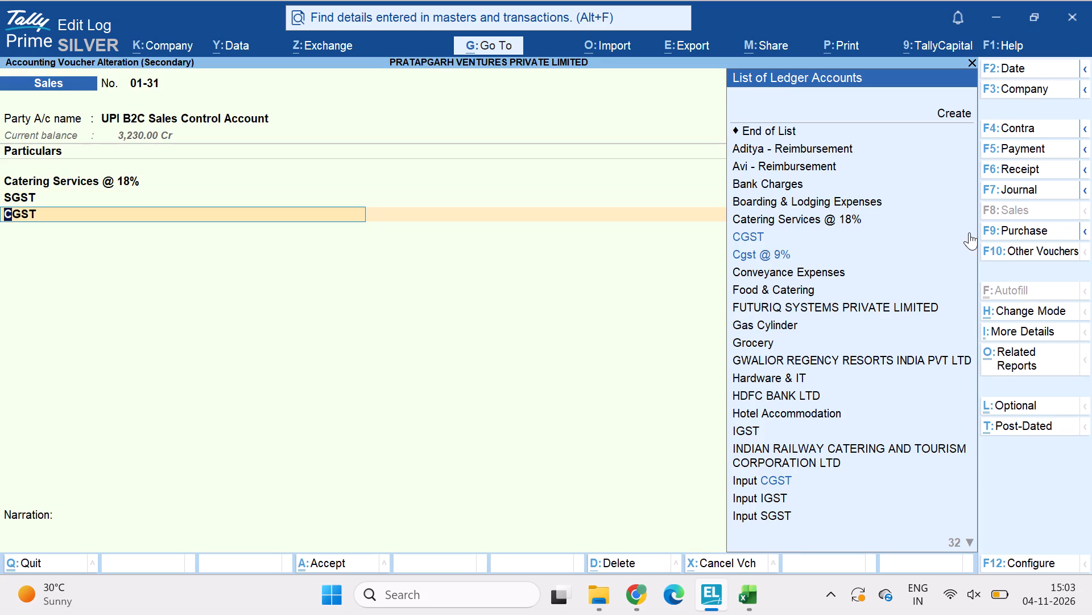
pyautogui.hotkey('ctrl', 'Return')
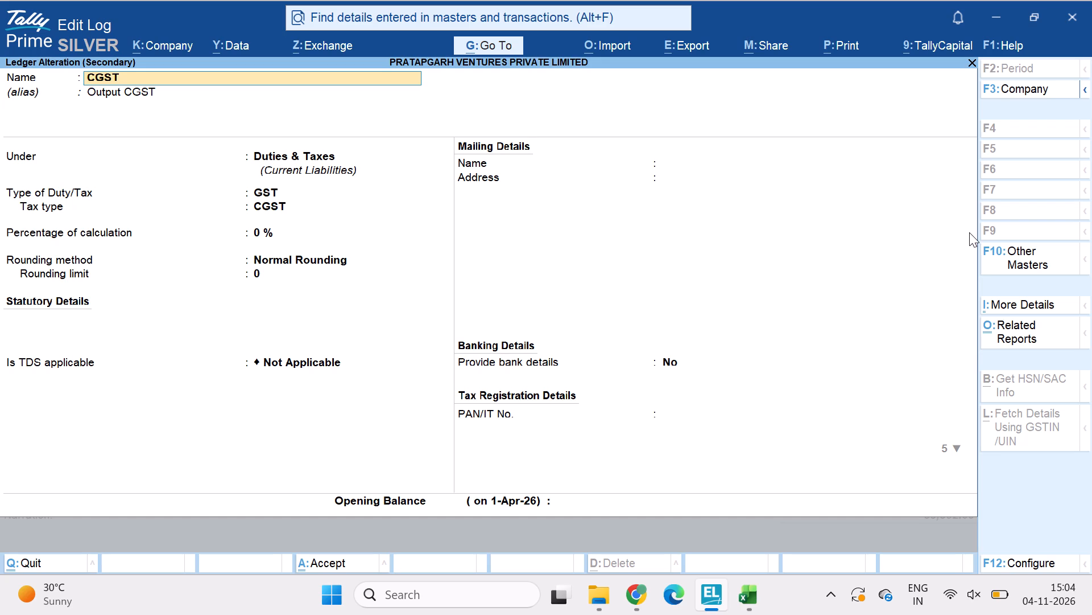
pyautogui.press('Return')
pyautogui.press('Return')
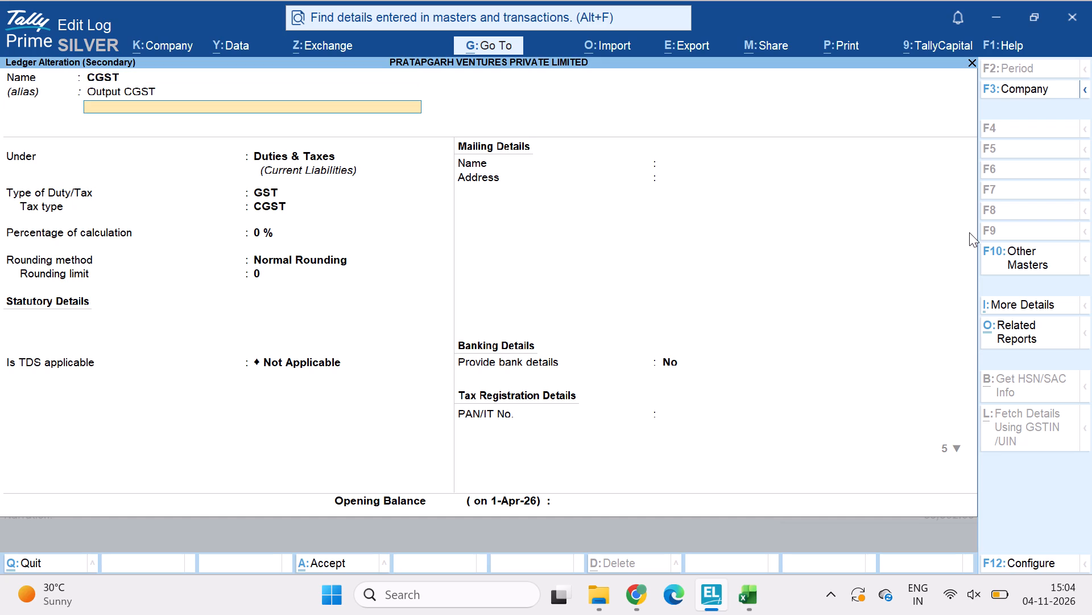
pyautogui.press('Return')
pyautogui.press('Return')
pyautogui.press('Return')
pyautogui.press('Return')
pyautogui.press('Return')
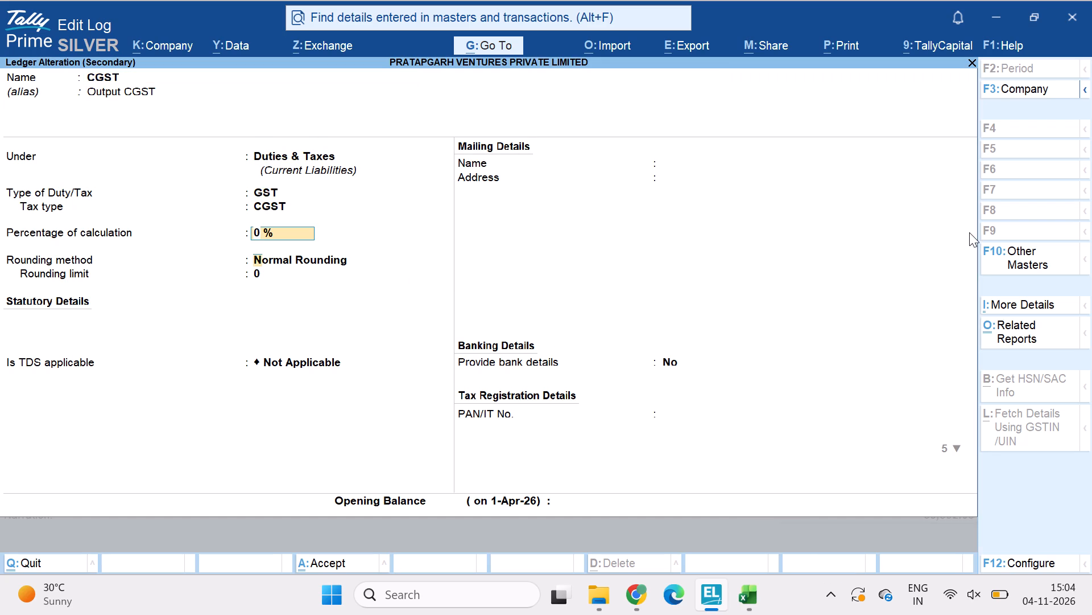
pyautogui.press('Return')
pyautogui.press('Return')
pyautogui.press('Return')
pyautogui.press('Return')
pyautogui.press('Return')
pyautogui.press('Return')
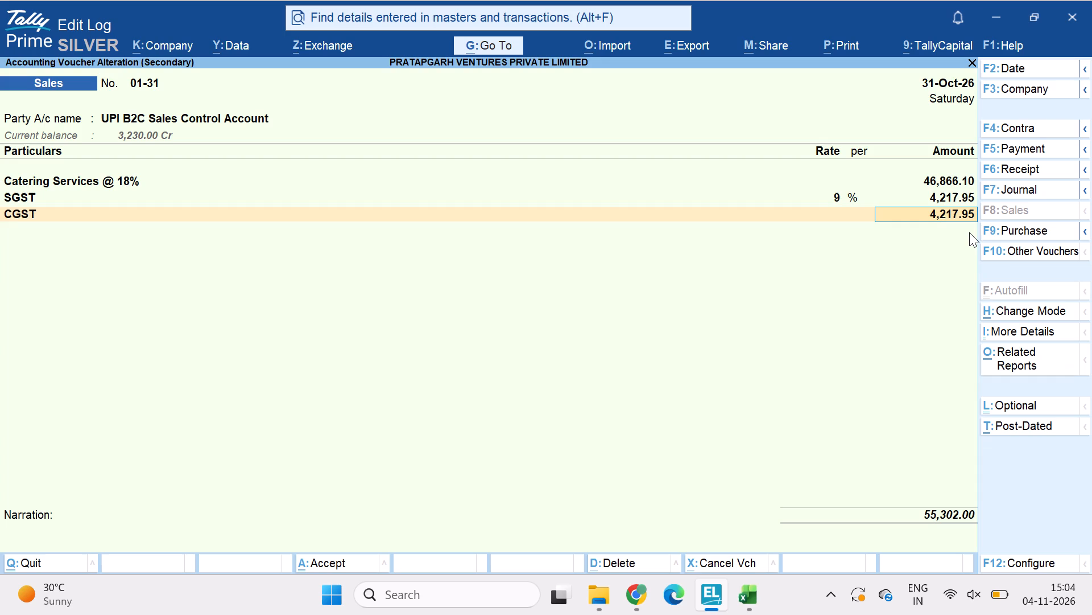
# Submit sales voucher 01-31 for saving with its existing ledger lines.
pyautogui.press('Return')
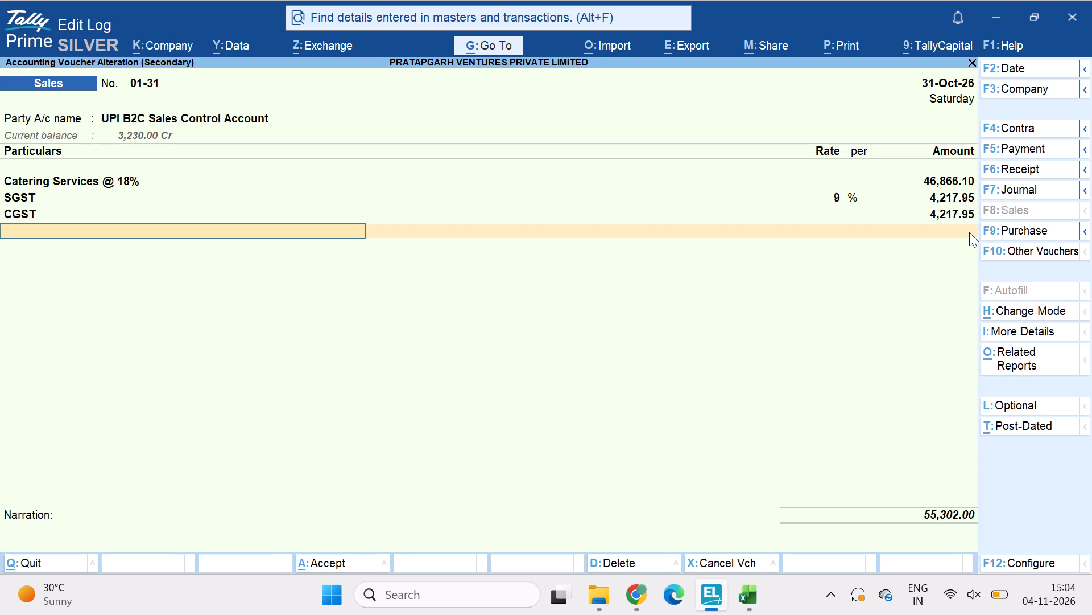
pyautogui.hotkey('ctrl', 'a')
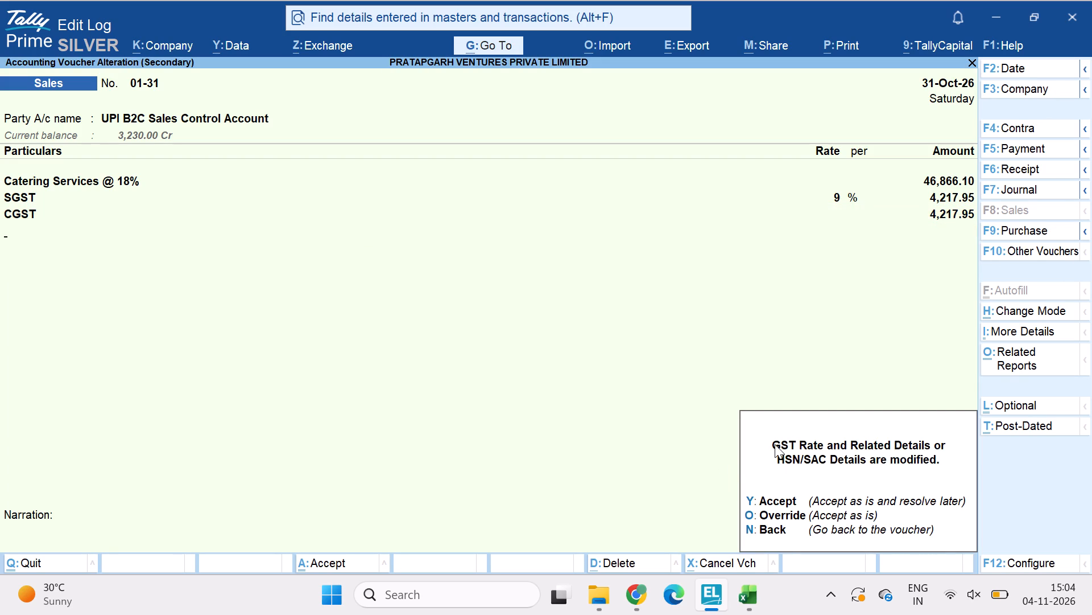
# Accept sales voucher 01-31 as is, leaving the modified GST rate and HSN/SAC details unresolved rather than overriding them.
pyautogui.click(805, 457)
pyautogui.click(998, 314)
pyautogui.click(751, 498)
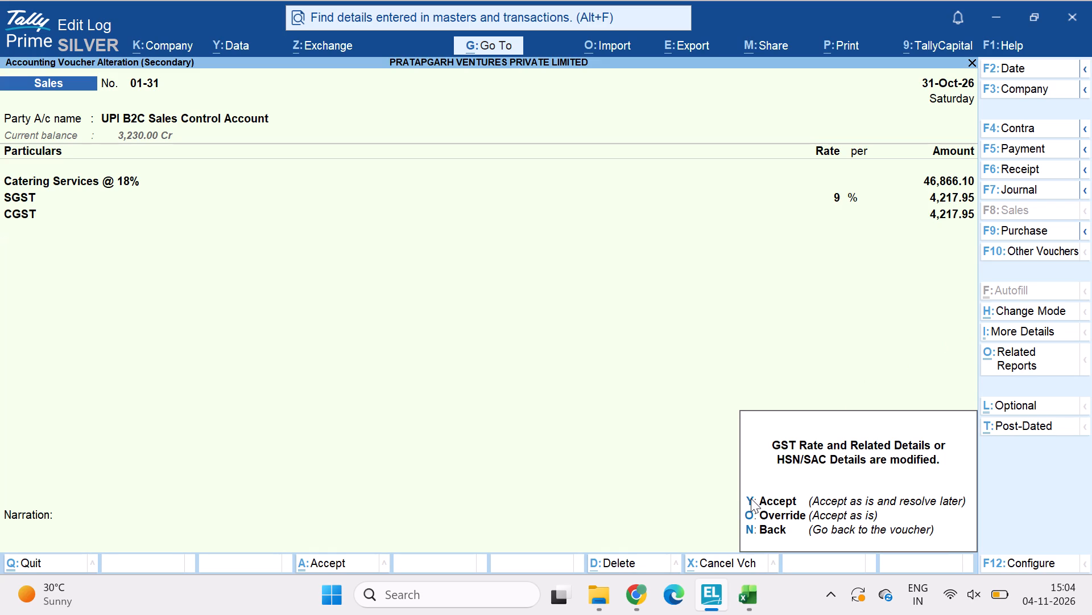
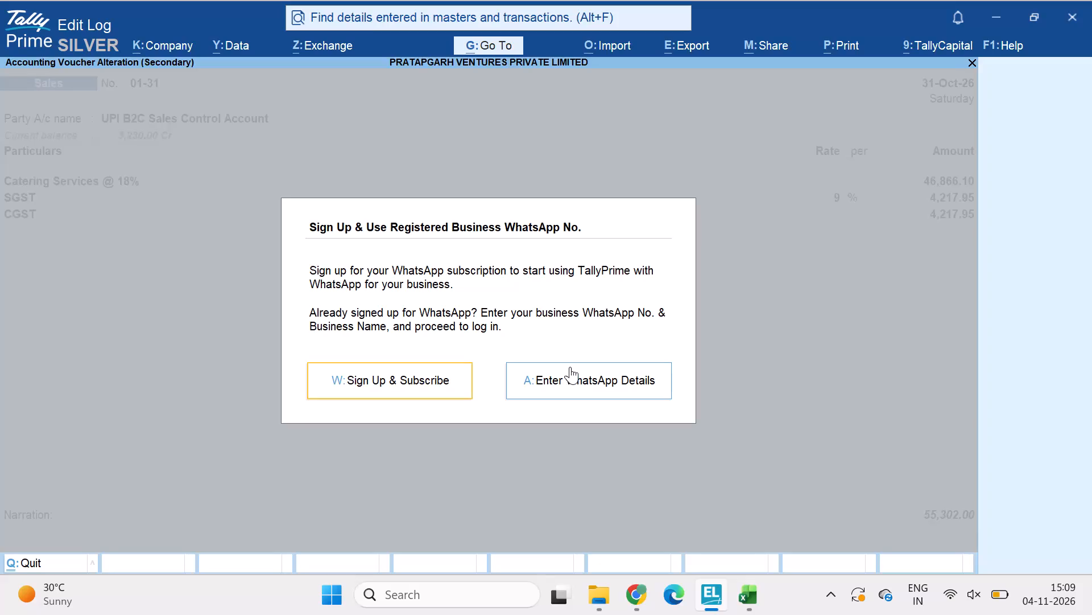
# Dismiss the WhatsApp sign-up and voucher printing prompts, returning to the GSTR-1 list of uncertain transactions.
pyautogui.press('Escape')
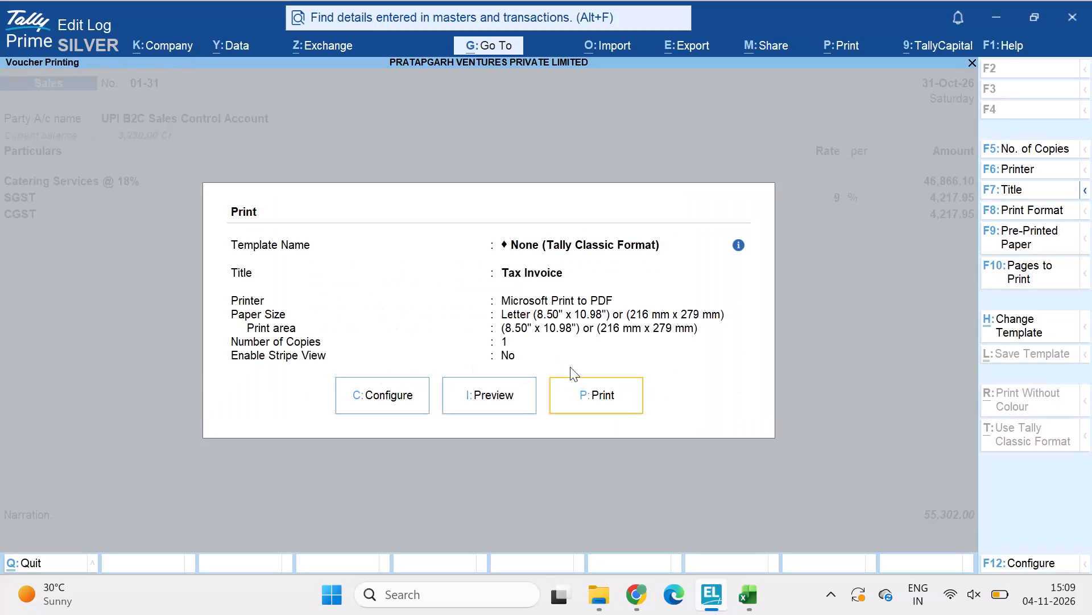
pyautogui.press('Escape')
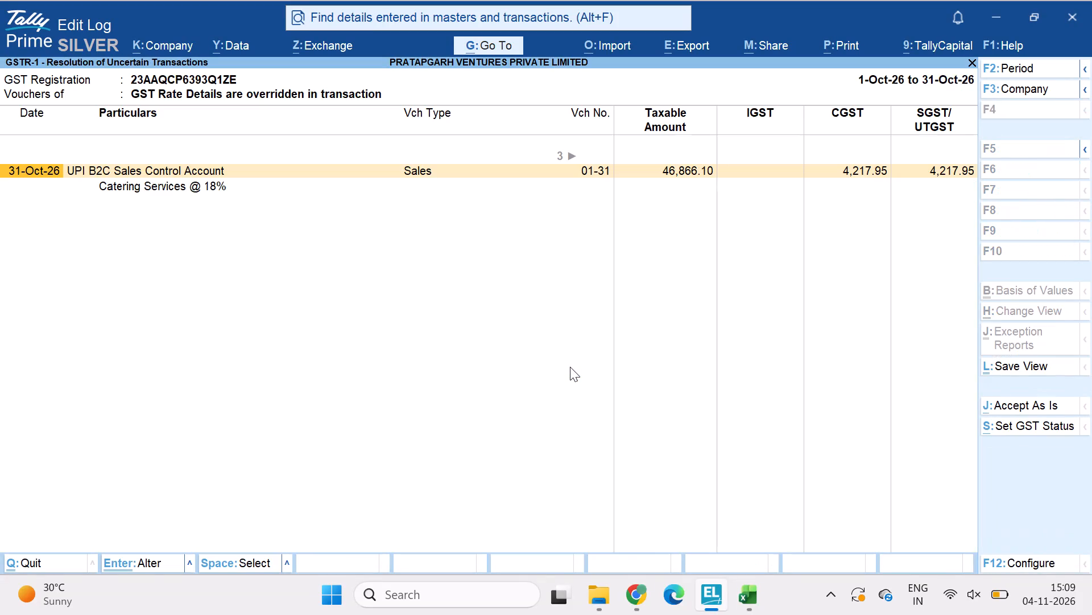
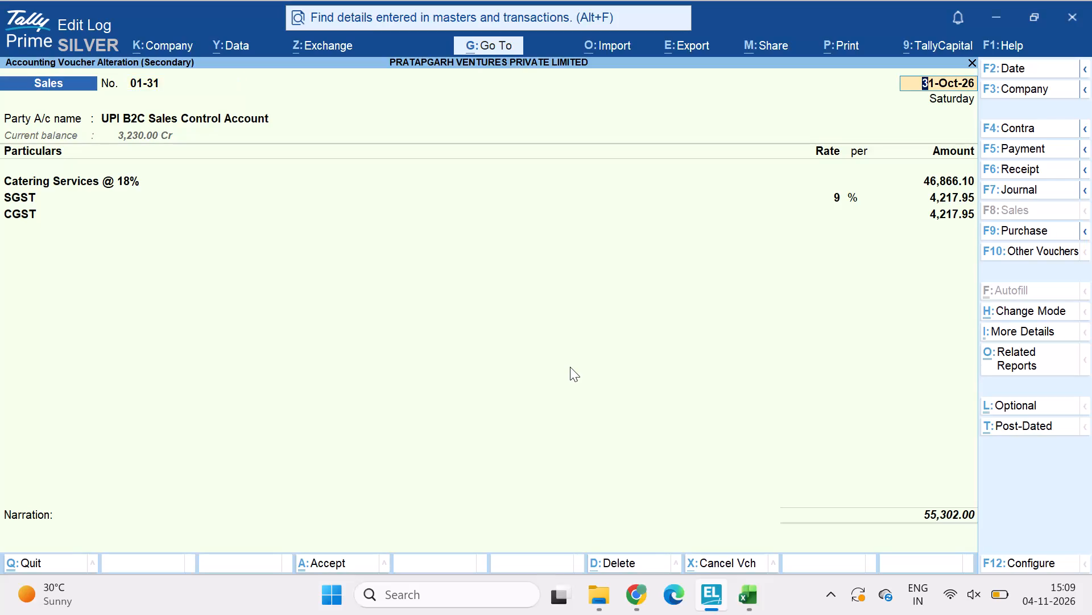
# Return to the list of vouchers with overridden GST rate details and examine voucher 01-31's tax and invoice amounts.
pyautogui.press('Escape')
pyautogui.press('Escape')
pyautogui.press('Escape')
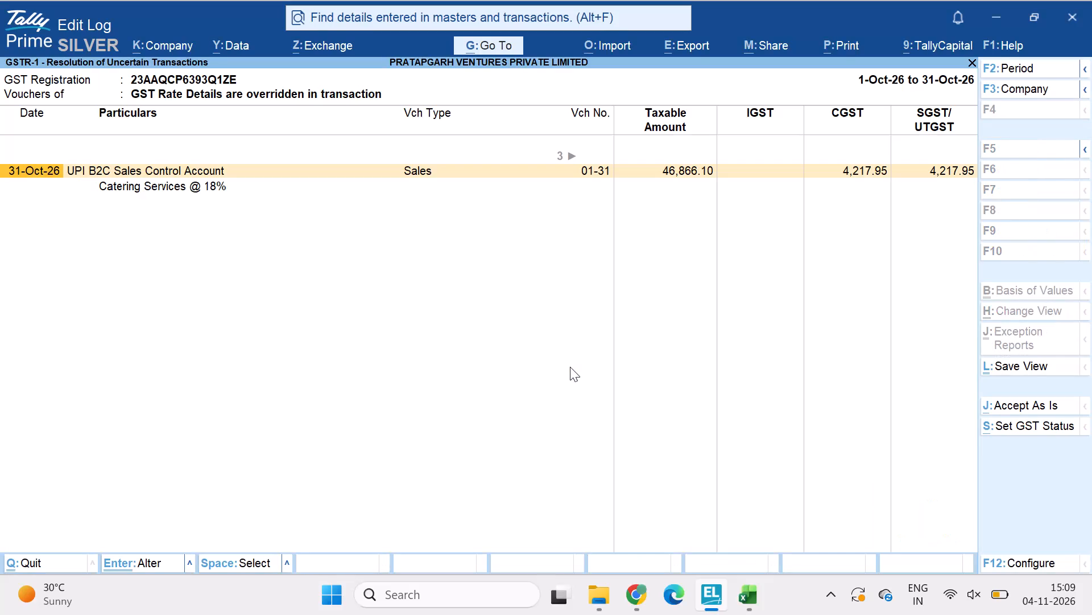
pyautogui.press('Right')
pyautogui.press('Right')
pyautogui.press('Right')
pyautogui.press('Right')
pyautogui.press('Right')
pyautogui.press('Right')
pyautogui.press('Right')
pyautogui.press('Right')
pyautogui.press('Right')
pyautogui.press('Right')
pyautogui.press('Right')
pyautogui.press('Right')
pyautogui.press('Right')
pyautogui.press('Right')
pyautogui.press('Right')
pyautogui.press('Right')
pyautogui.press('Right')
pyautogui.press('Right')
pyautogui.press('Right')
pyautogui.press('Right')
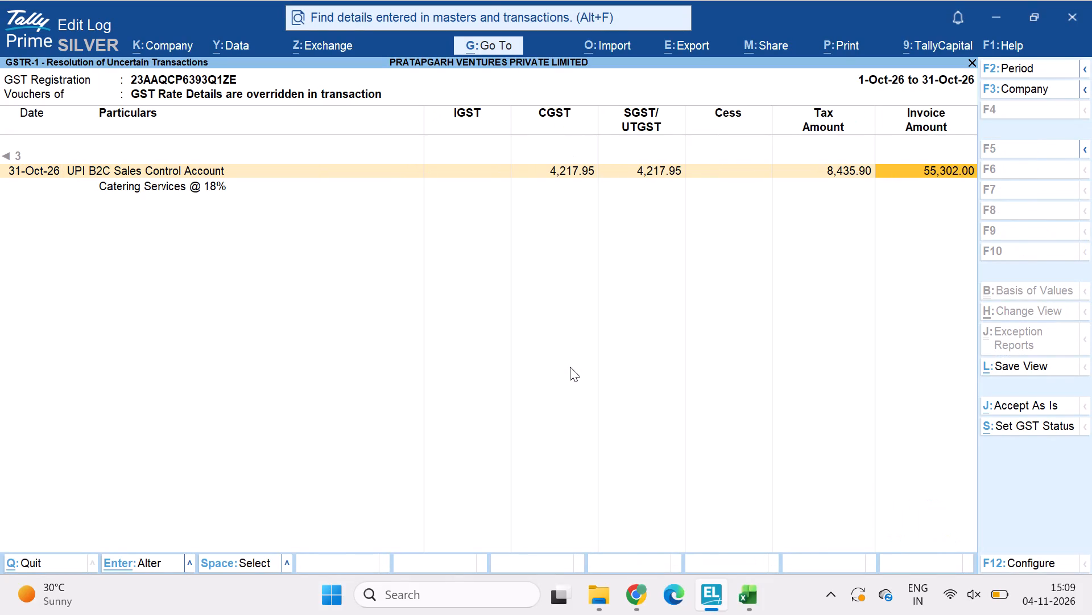
# Reopen sales voucher 01-31 for alteration and go through its dispatch and party details.
pyautogui.press('Return')
pyautogui.press('Return')
pyautogui.press('Return')
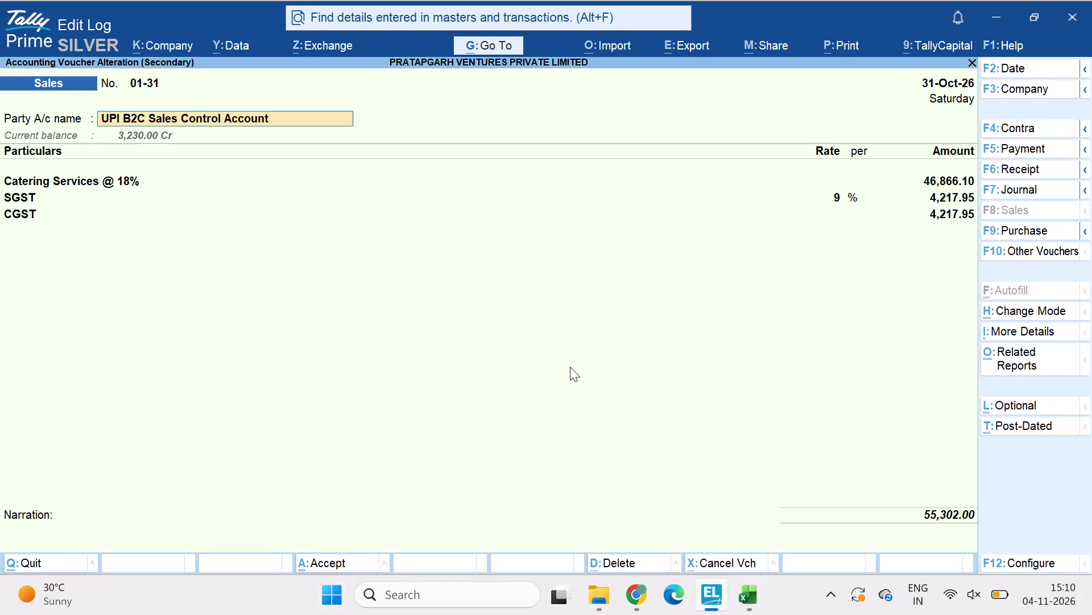
pyautogui.press('Return')
pyautogui.press('Return')
pyautogui.press('Return')
pyautogui.press('Return')
pyautogui.press('Return')
pyautogui.press('Return')
pyautogui.press('Return')
pyautogui.press('Return')
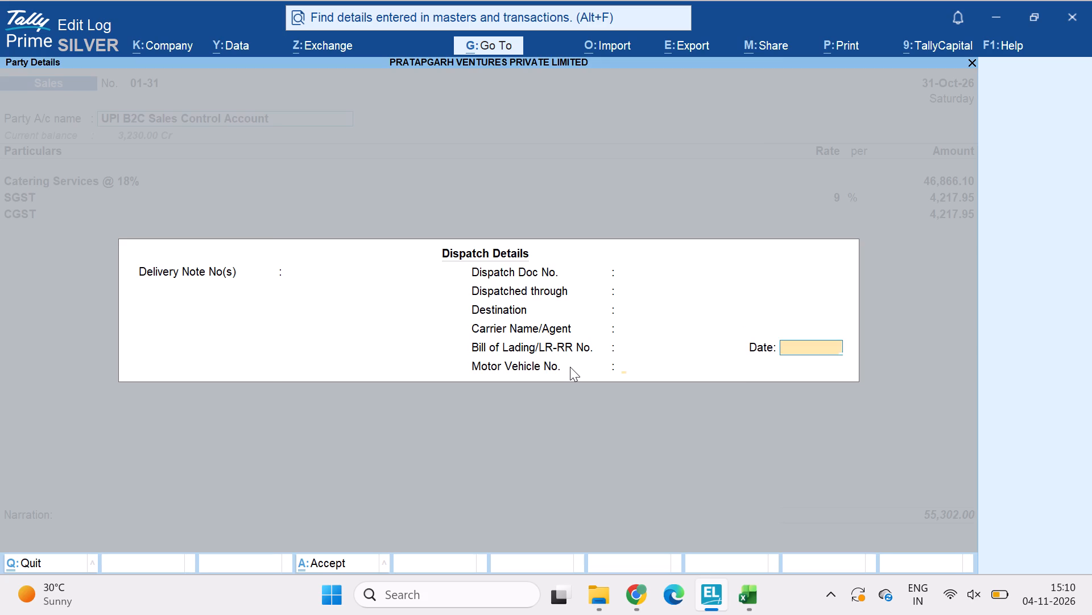
pyautogui.press('Return')
pyautogui.hotkey('ctrl', 'a')
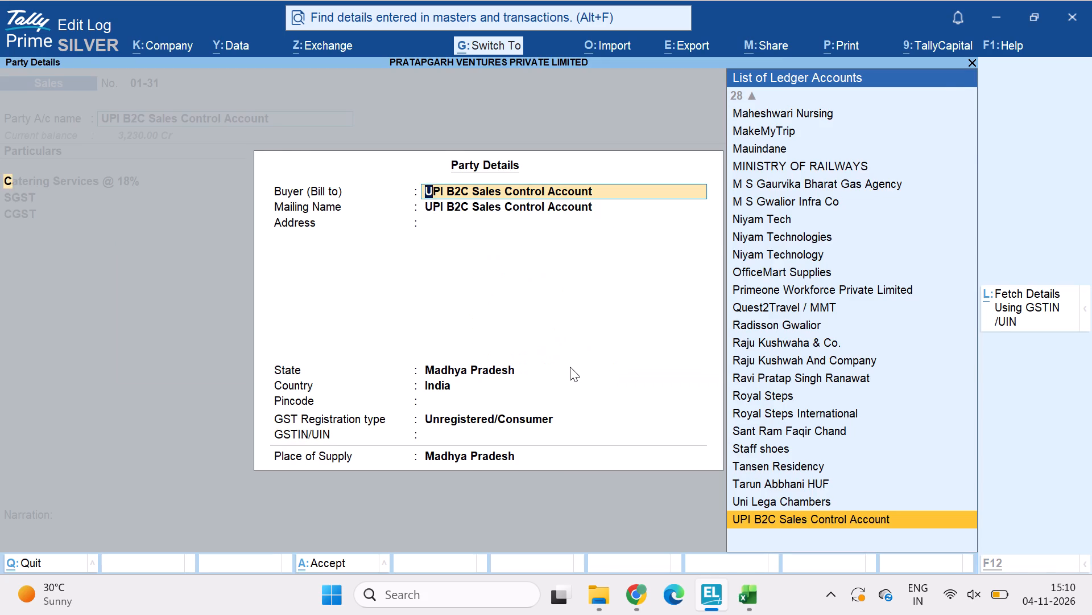
# Review the GST rate details of Catering Services @ 18% and the SGST and CGST amounts, leaving the voucher without saving.
pyautogui.press('Return')
pyautogui.press('Return')
pyautogui.press('Return')
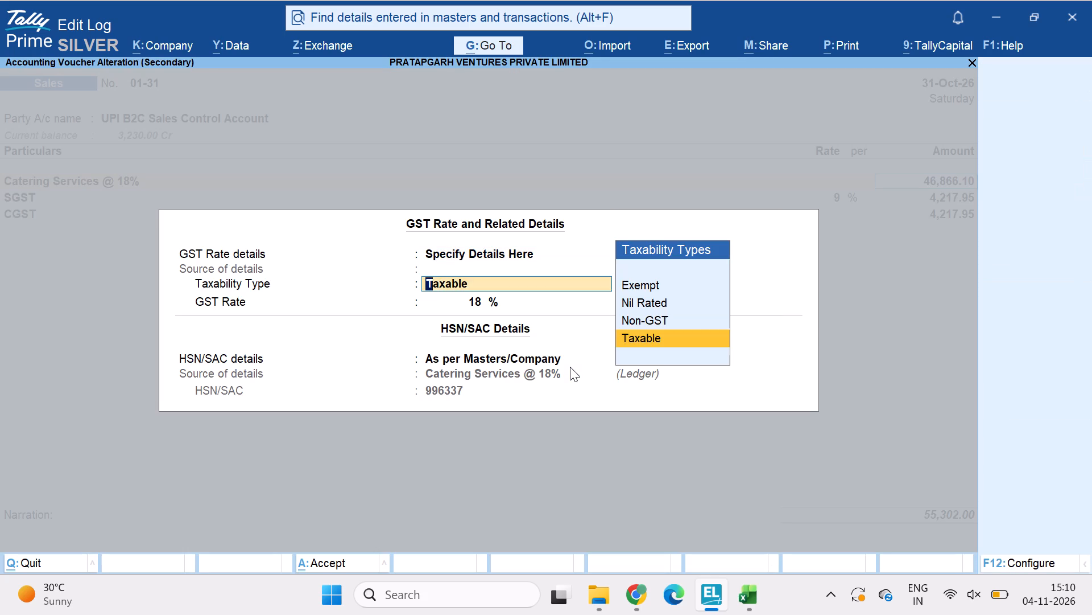
pyautogui.press('Return')
pyautogui.press('Return')
pyautogui.press('Return')
pyautogui.press('Return')
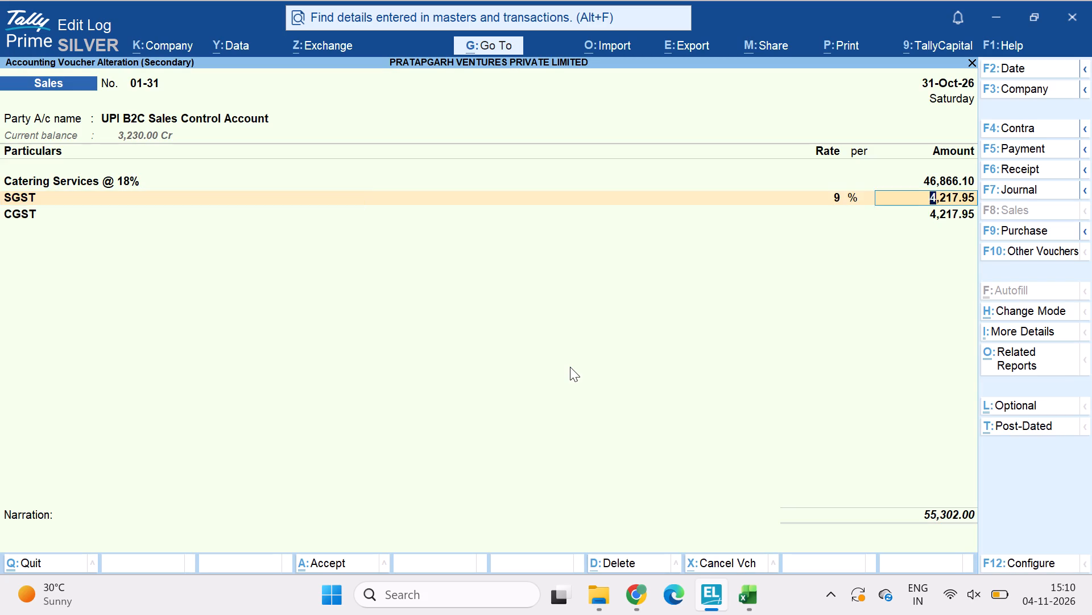
pyautogui.press('Return')
pyautogui.press('Return')
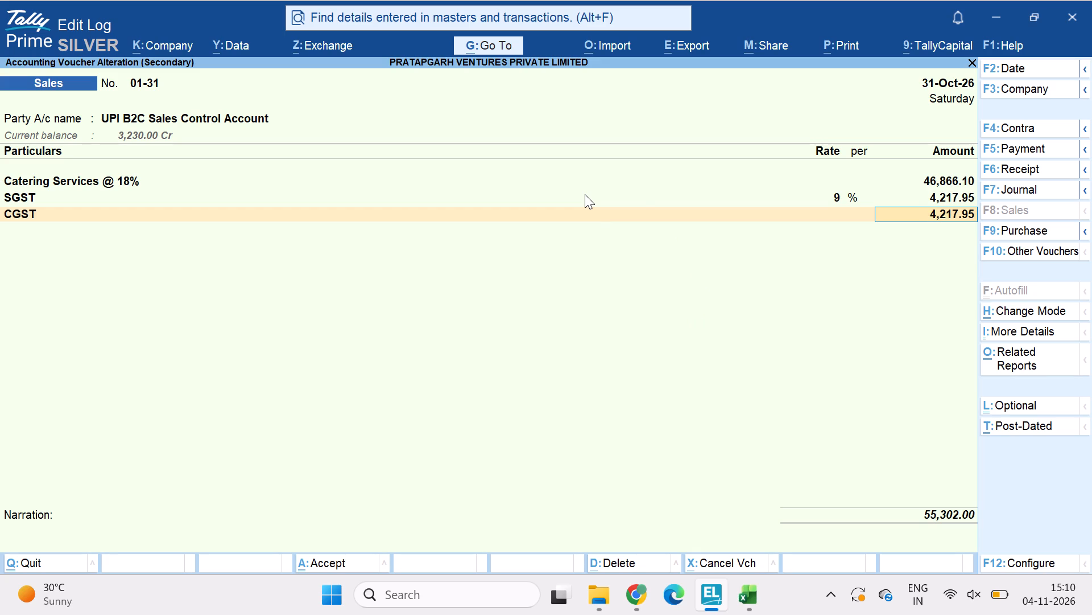
pyautogui.press('Escape')
pyautogui.press('Escape')
pyautogui.press('Escape')
pyautogui.press('Escape')
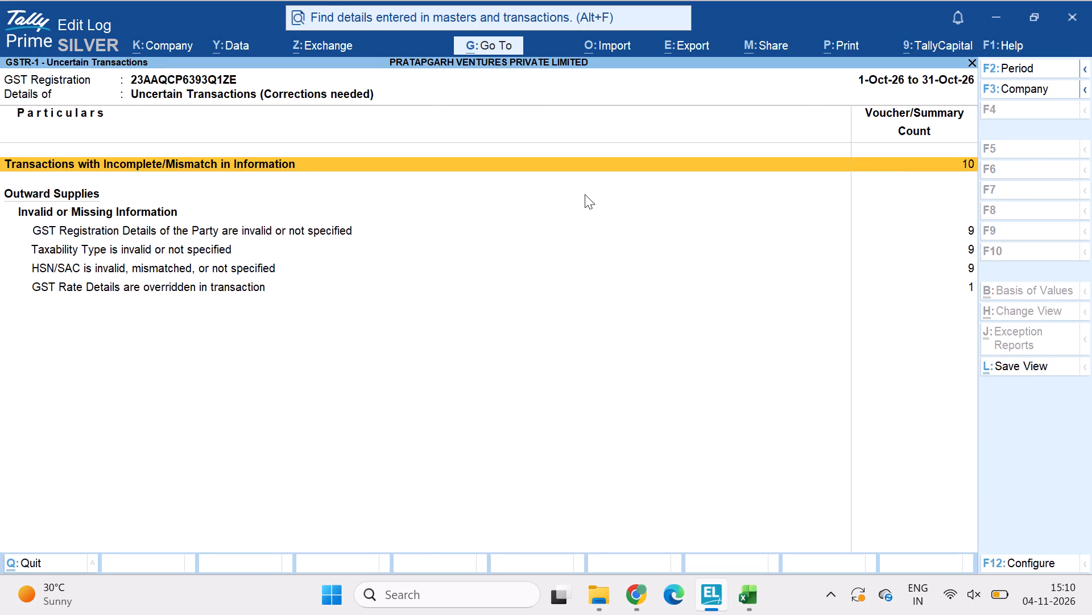
# Reopen sales voucher 01-31 from the uncertain transactions category "GST Rate Details are overridden in transaction".
pyautogui.press('Down')
pyautogui.press('Down')
pyautogui.press('Down')
pyautogui.press('Down')
pyautogui.press('Down')
pyautogui.press('Down')
pyautogui.press('Down')
pyautogui.press('Down')
pyautogui.press('Down')
pyautogui.press('Down')
pyautogui.press('Down')
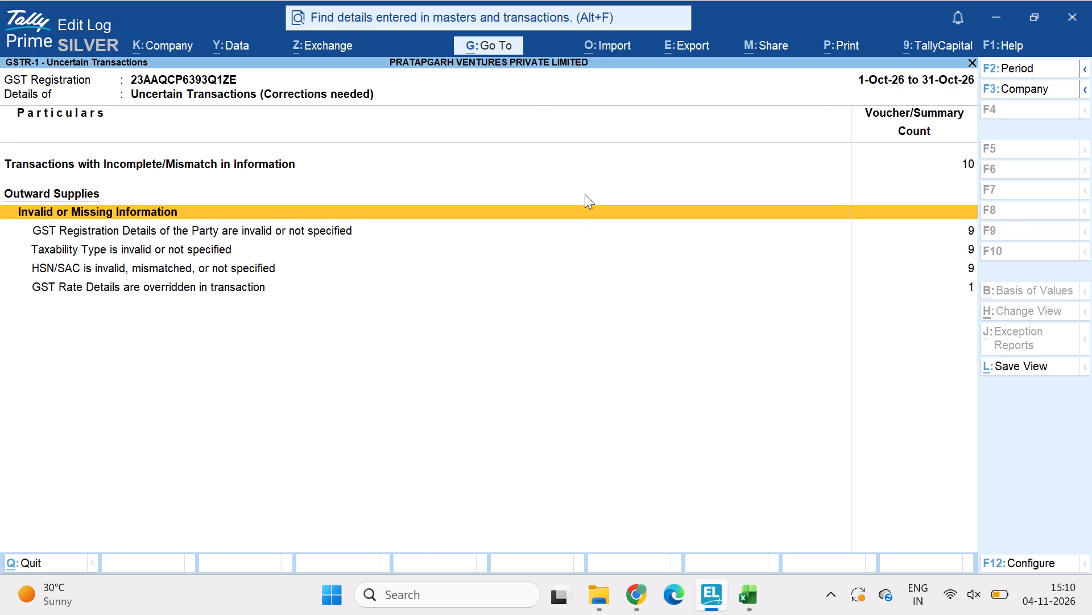
pyautogui.press('Return')
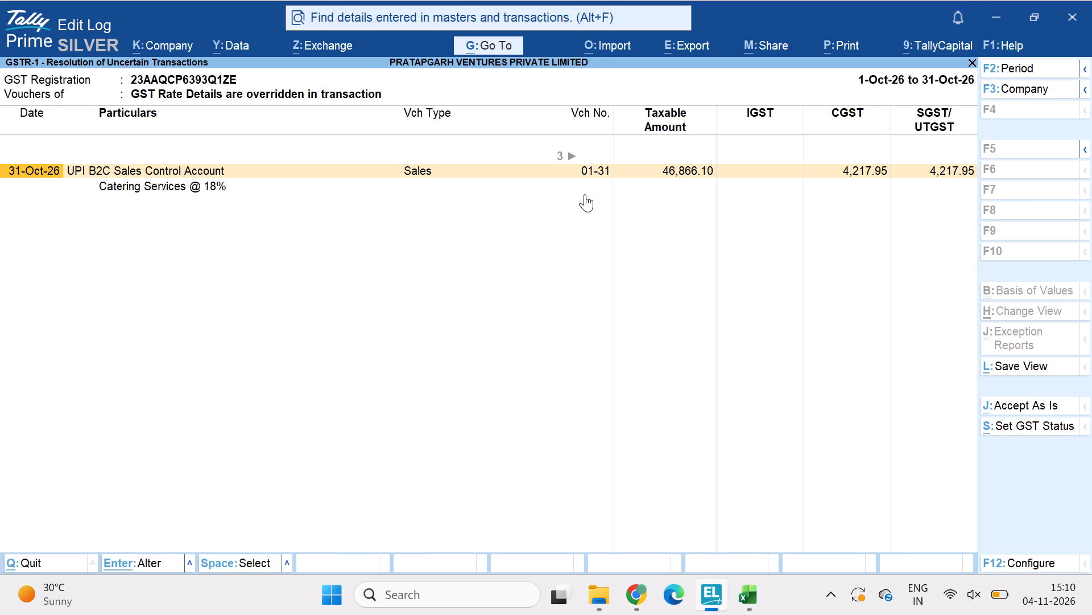
pyautogui.press('Return')
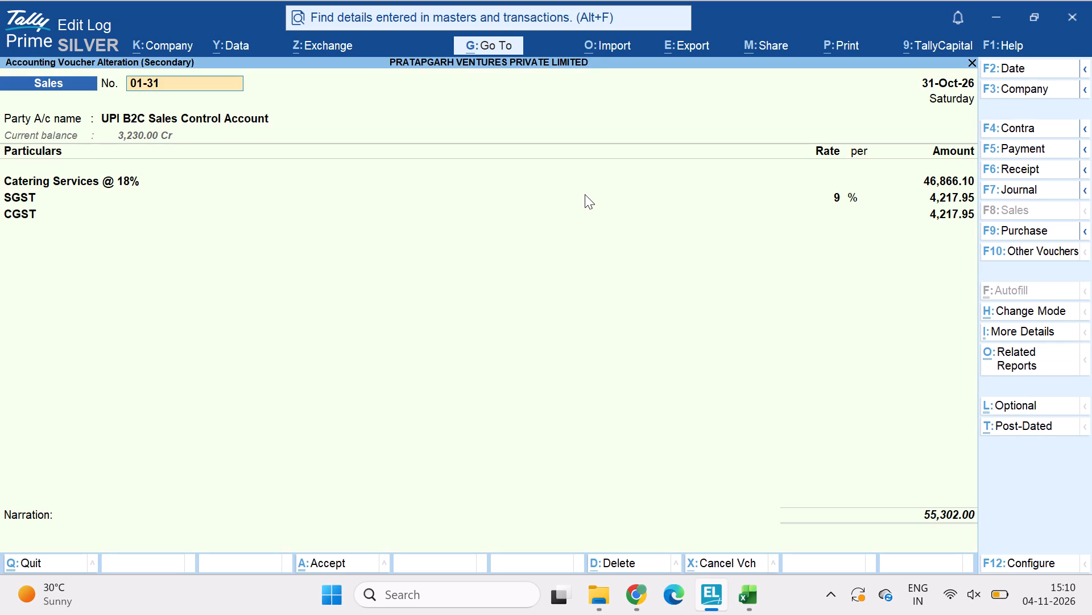
# Remove the SGST line from the voucher and re-enter the SGST ledger below the CGST line.
pyautogui.click(20, 197)
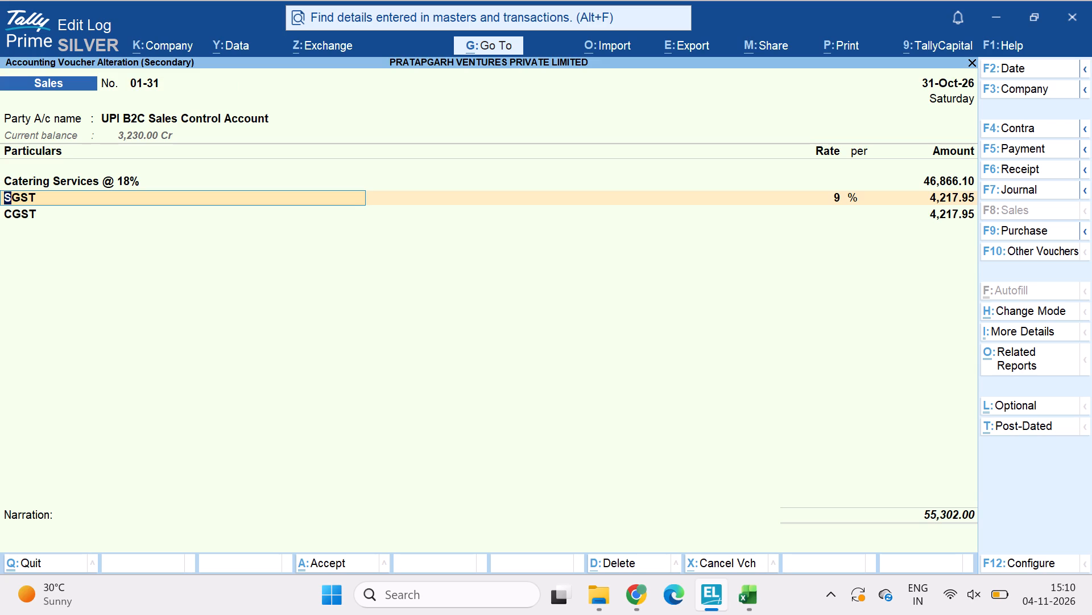
pyautogui.write('END')
pyautogui.press('Down')
pyautogui.press('Return')
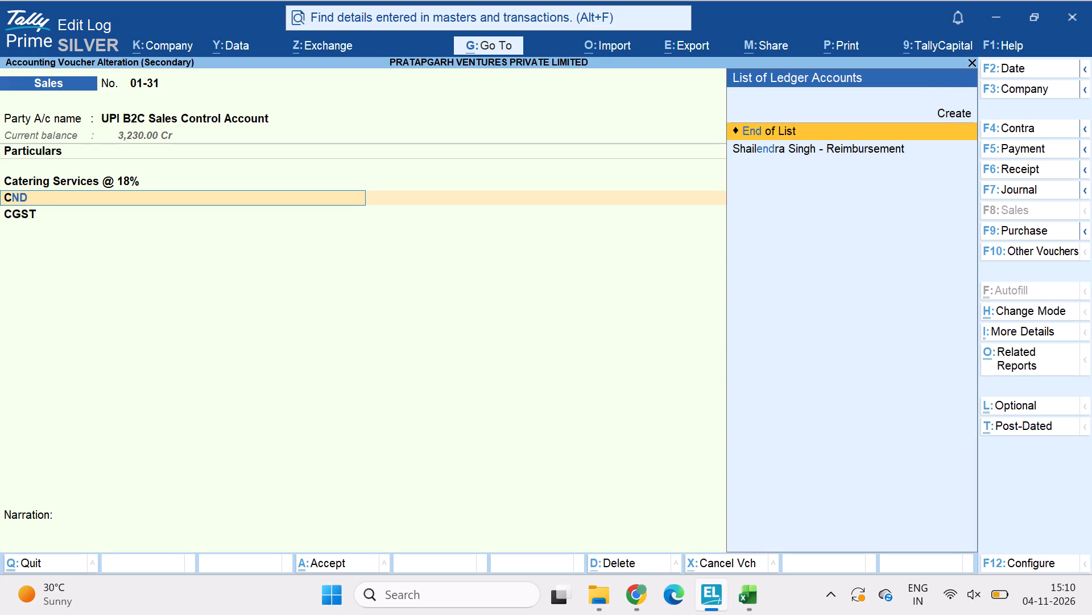
pyautogui.press('Return')
pyautogui.press('Return')
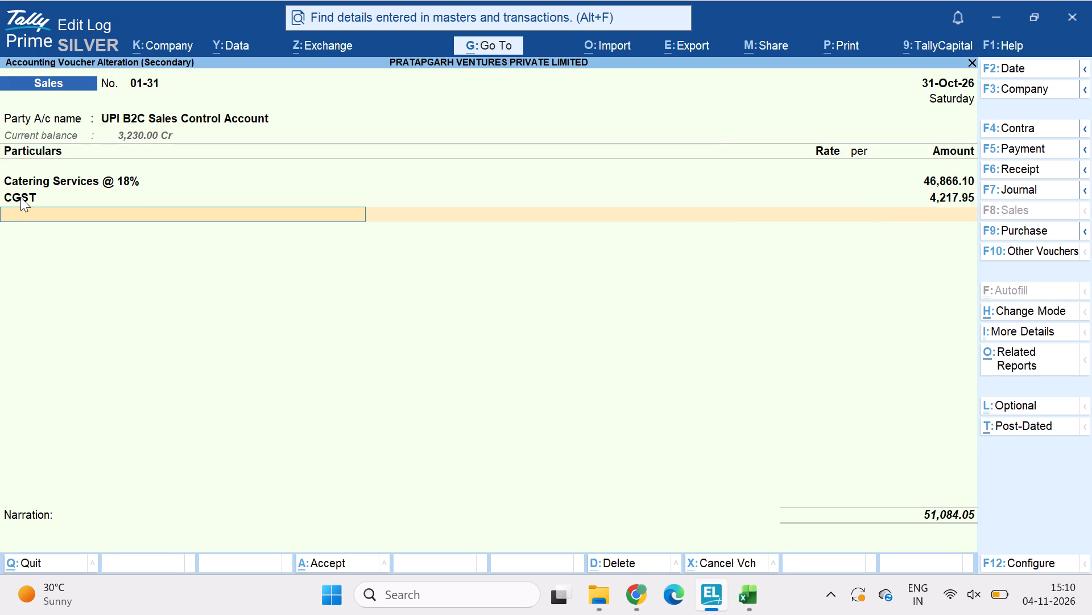
pyautogui.write('SG')
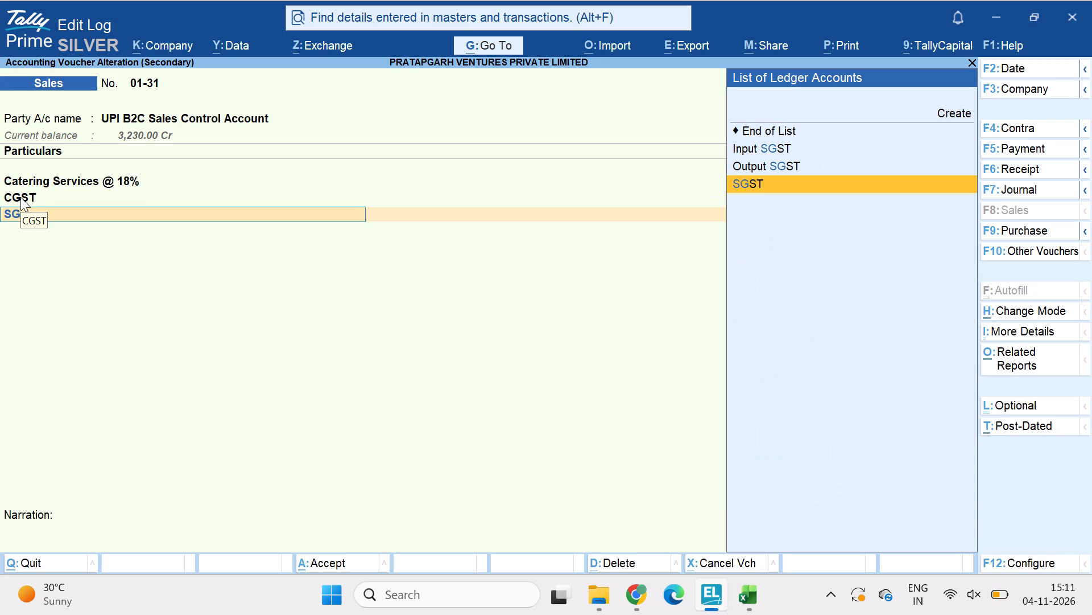
pyautogui.press('Return')
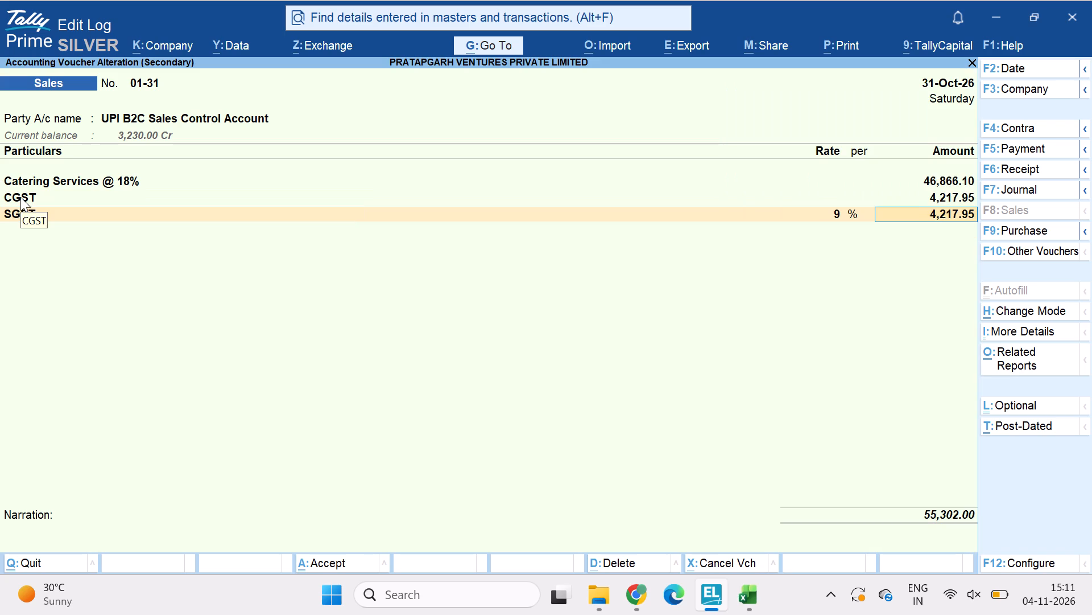
pyautogui.press('Return')
# Open the SGST ledger master from the voucher's SGST line and review its duty type and percentage of calculation.
pyautogui.press('BackSpace')
pyautogui.press('BackSpace')
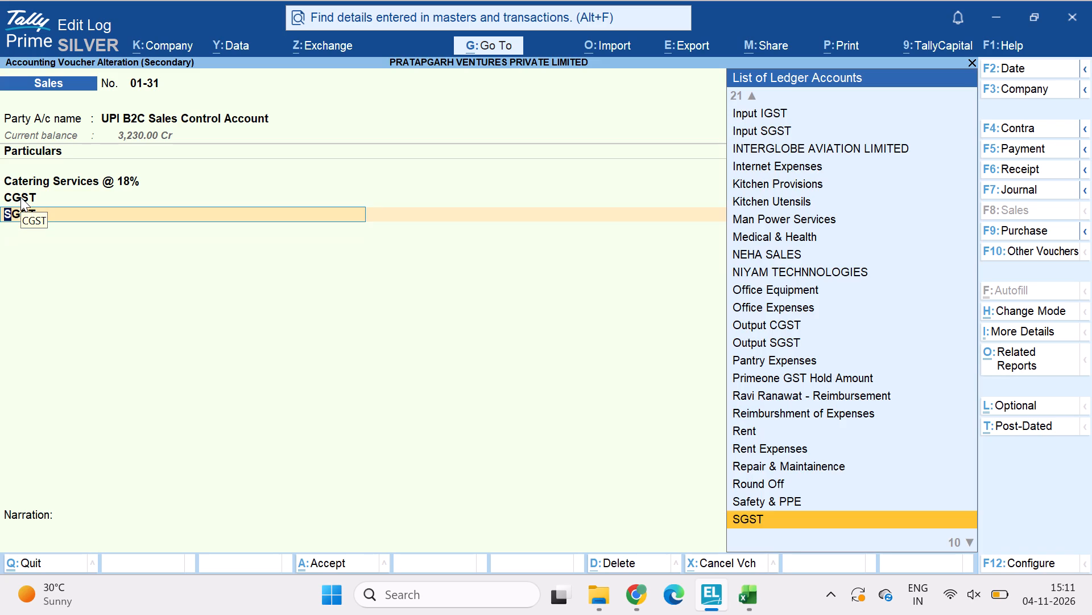
pyautogui.hotkey('ctrl', 'Return')
pyautogui.press('Return')
pyautogui.press('Return')
pyautogui.press('Return')
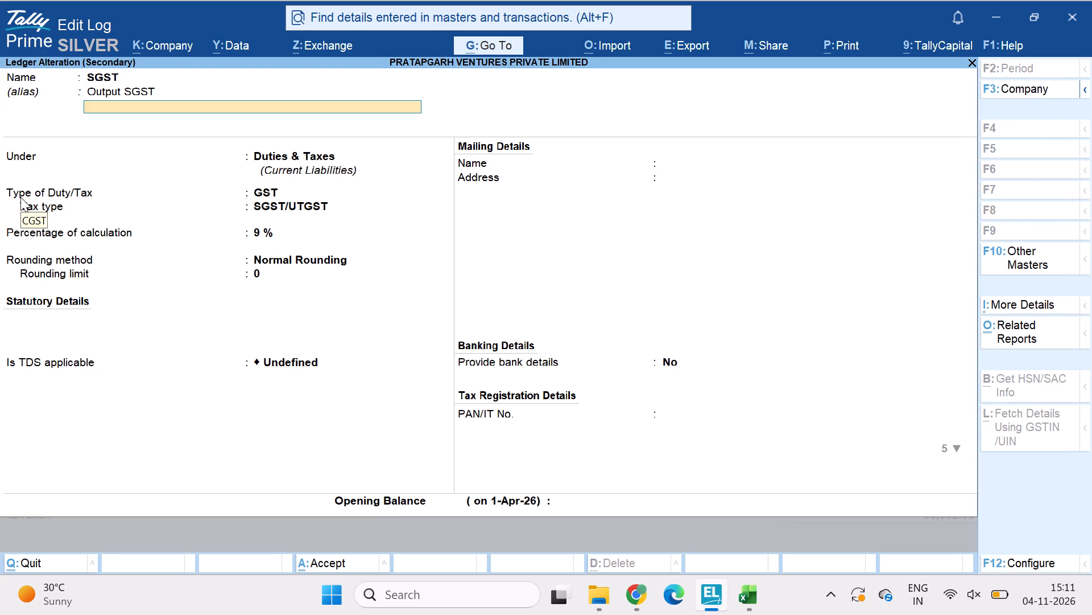
pyautogui.press('Return')
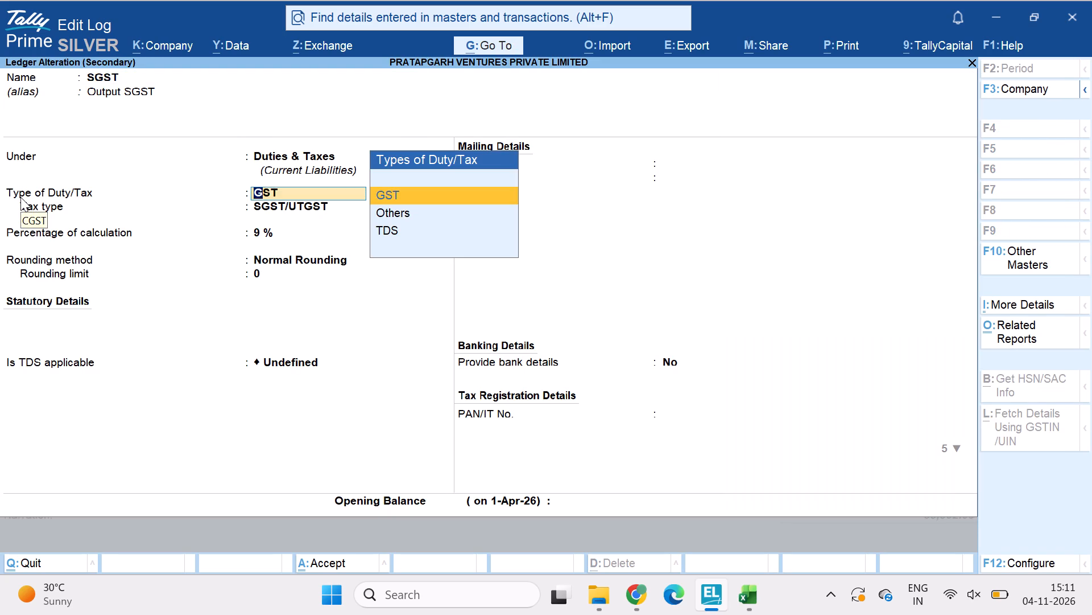
pyautogui.press('Escape')
pyautogui.press('Escape')
pyautogui.press('Escape')
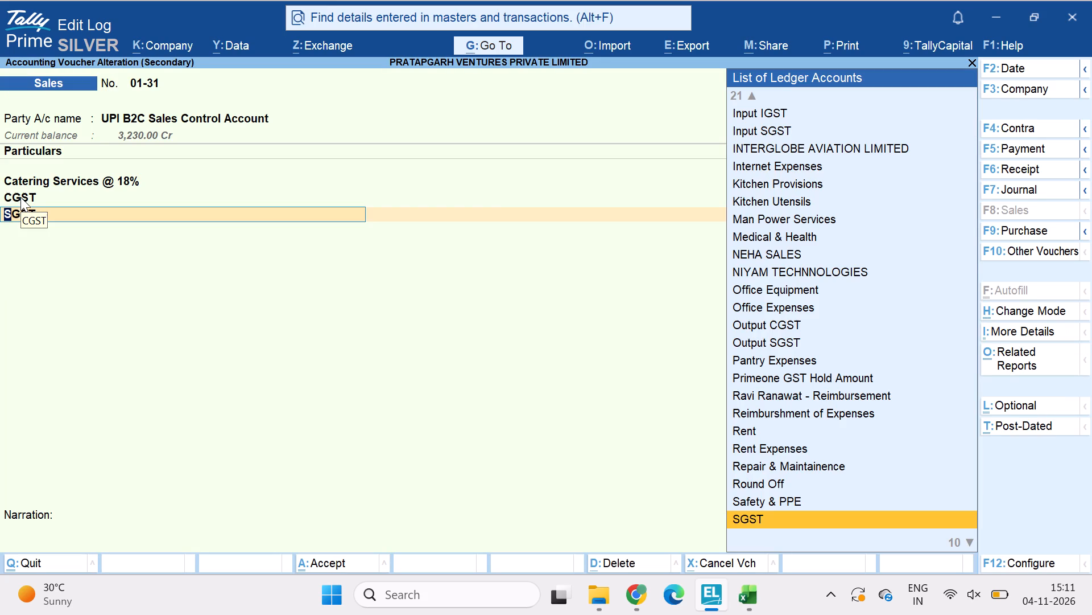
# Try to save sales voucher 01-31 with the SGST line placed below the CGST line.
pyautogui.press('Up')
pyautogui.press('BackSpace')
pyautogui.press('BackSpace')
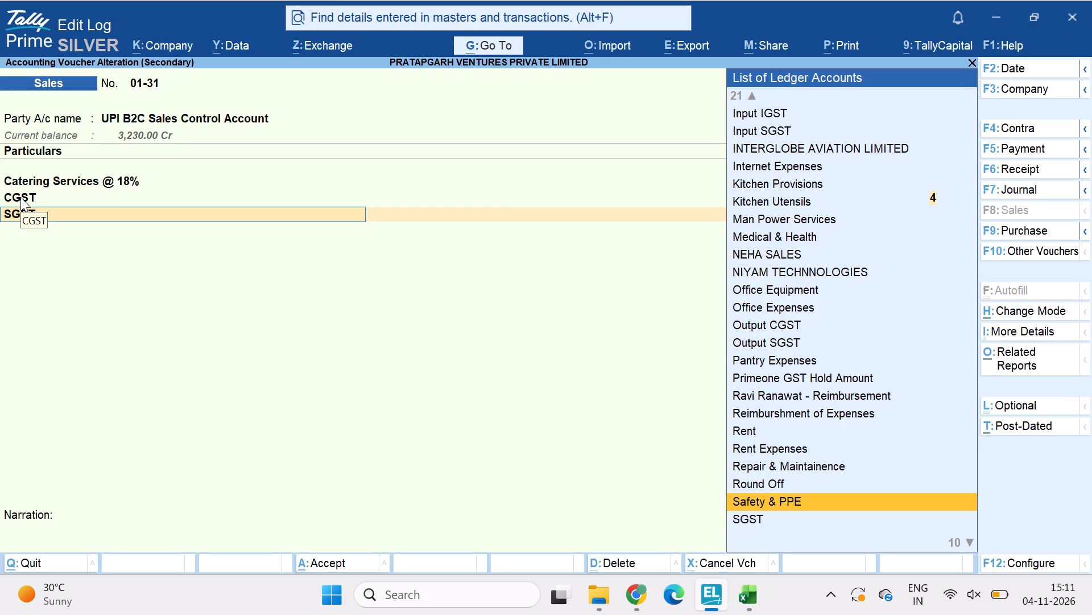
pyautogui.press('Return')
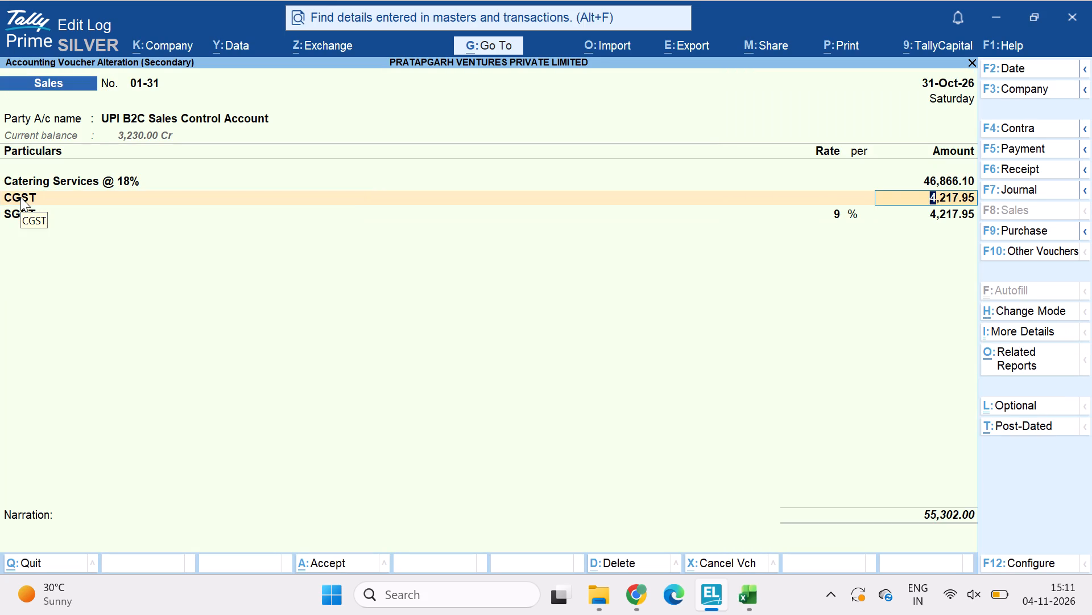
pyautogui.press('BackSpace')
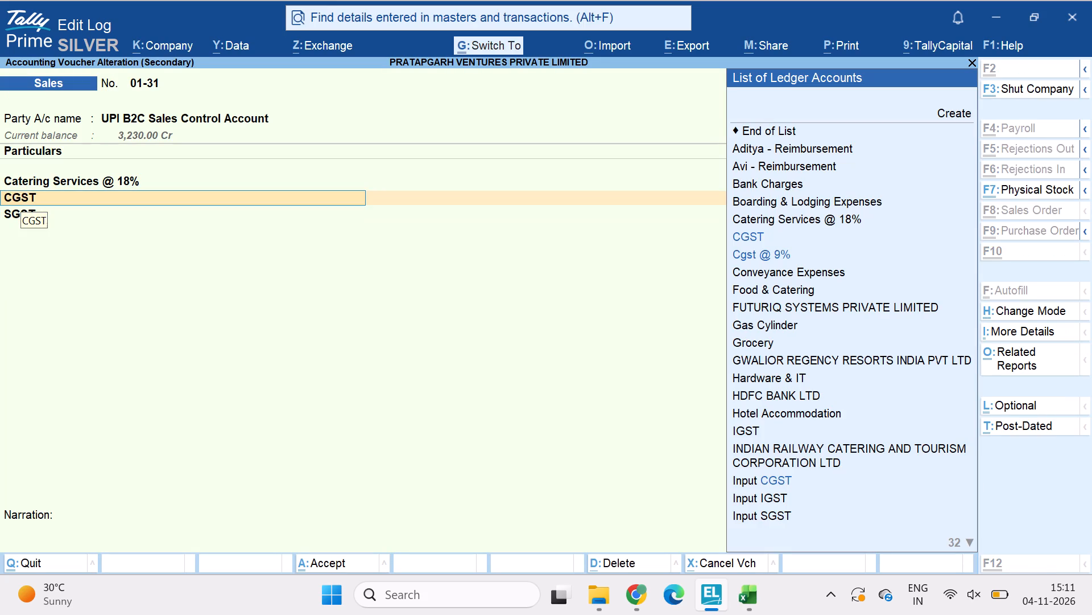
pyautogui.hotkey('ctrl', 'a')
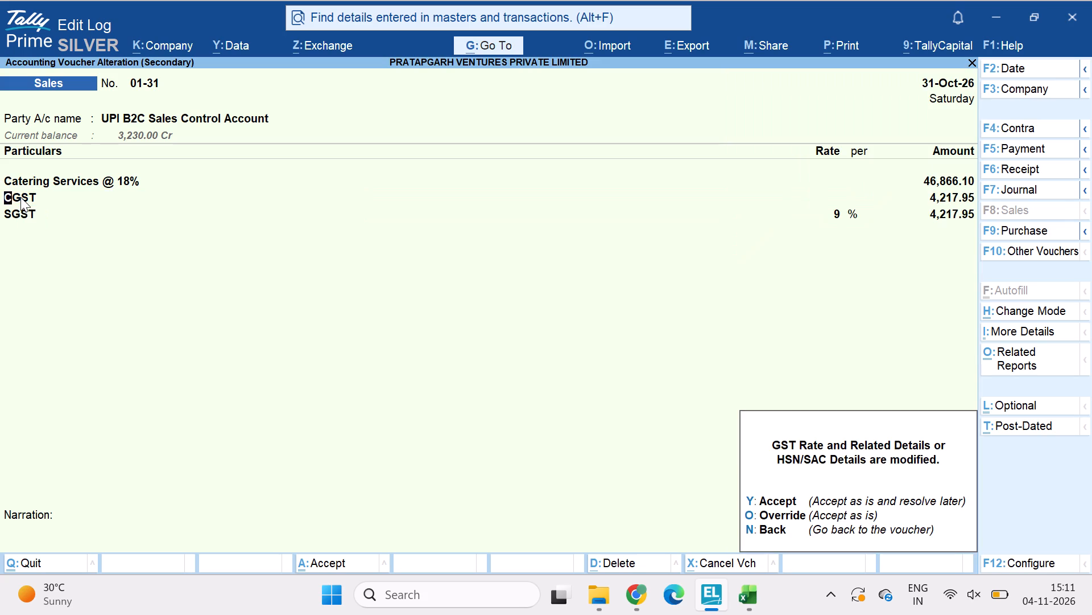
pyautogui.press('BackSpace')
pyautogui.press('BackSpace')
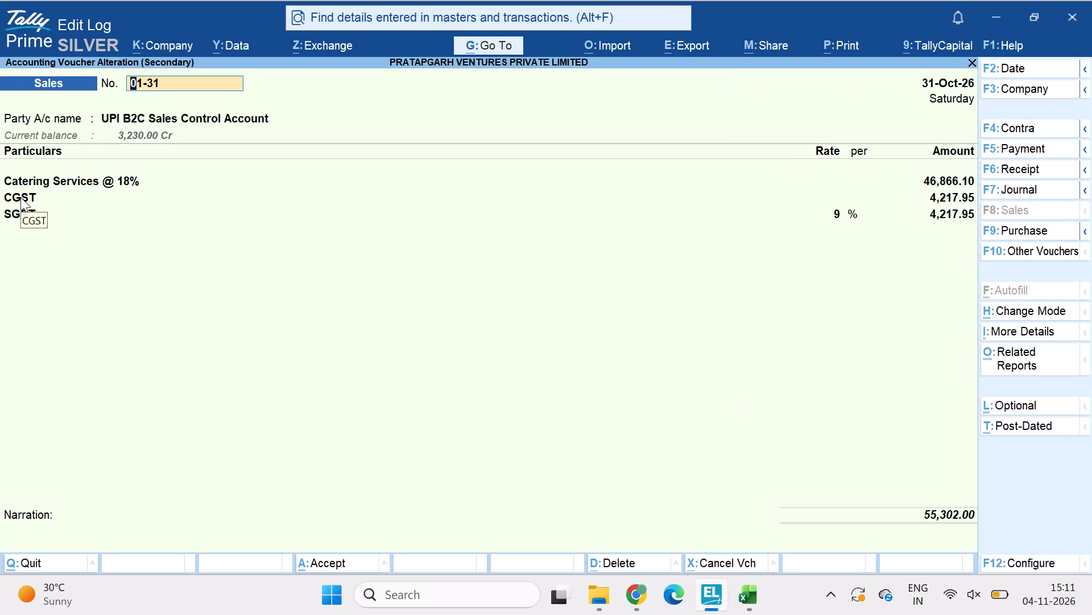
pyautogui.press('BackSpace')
# Accept the voucher's existing dispatch, party and GST rate details and continue to the CGST ledger line.
pyautogui.press('Return')
pyautogui.press('Return')
pyautogui.press('Return')
pyautogui.press('Return')
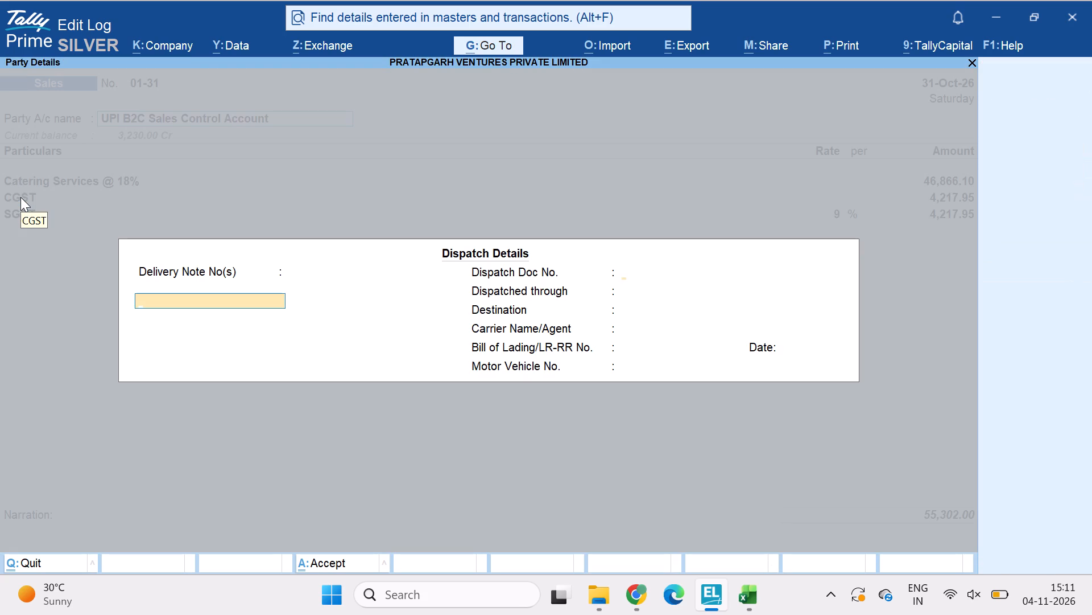
pyautogui.hotkey('ctrl', 'a')
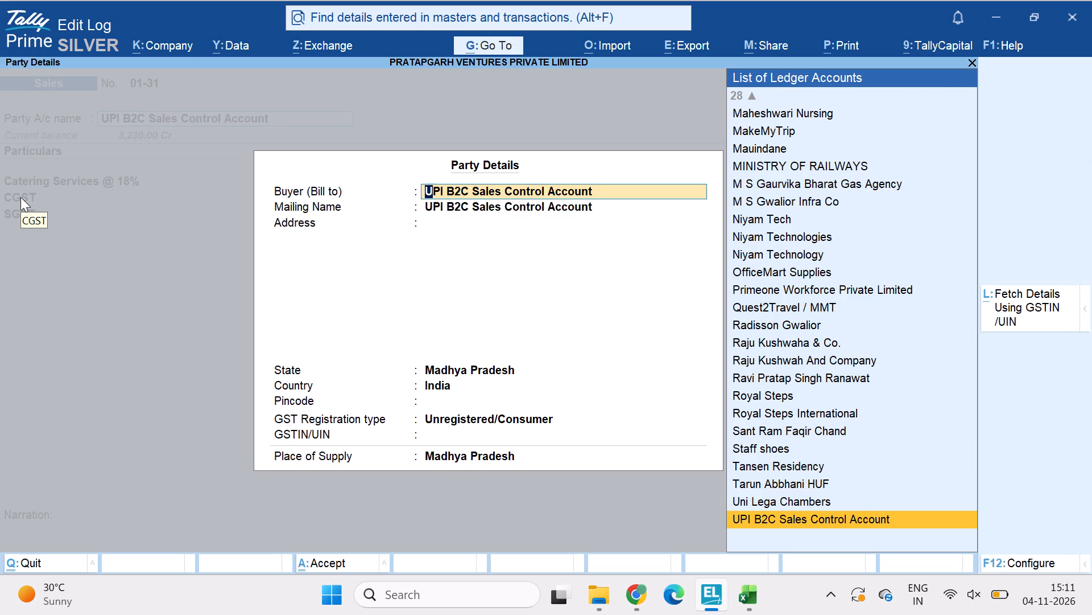
pyautogui.hotkey('ctrl', 'a')
pyautogui.press('Return')
pyautogui.press('Return')
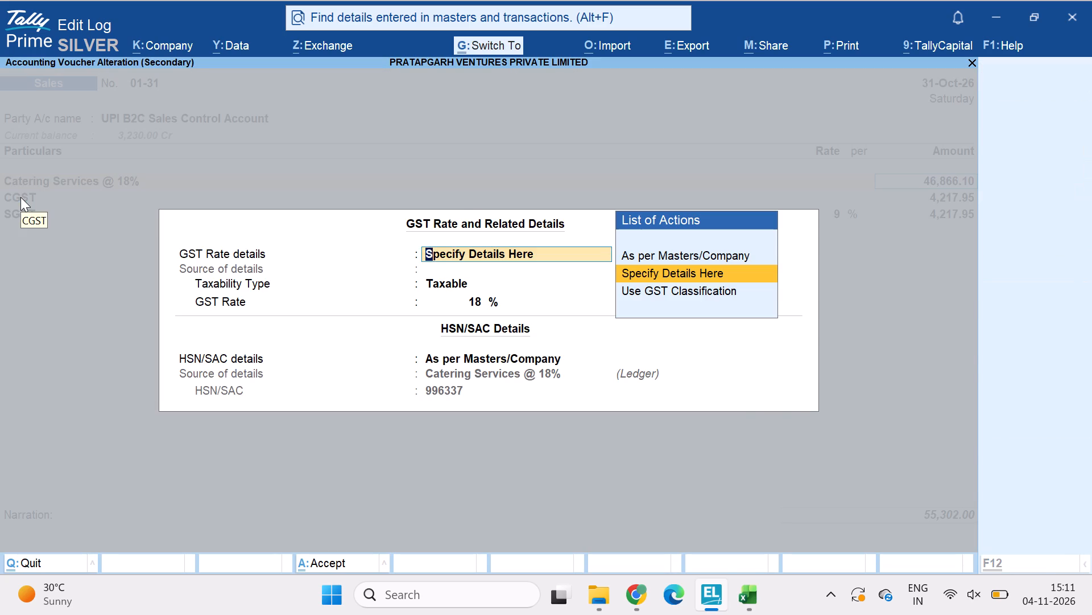
pyautogui.hotkey('ctrl', 'a')
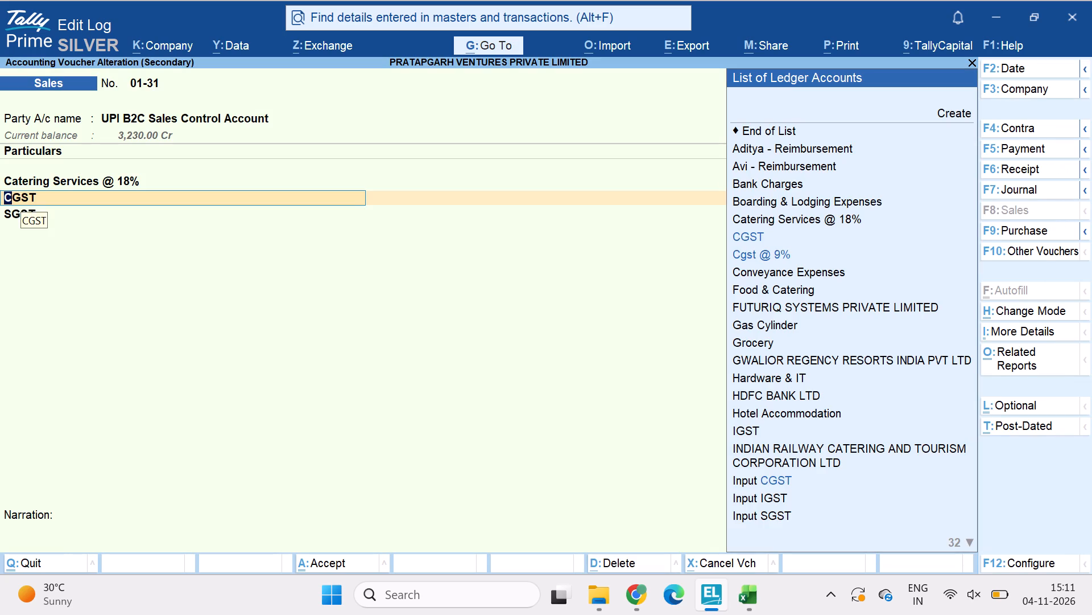
# Try to create a new ledger named OUTPUT CGST from the voucher's CGST line.
pyautogui.hotkey('alt', 'c')
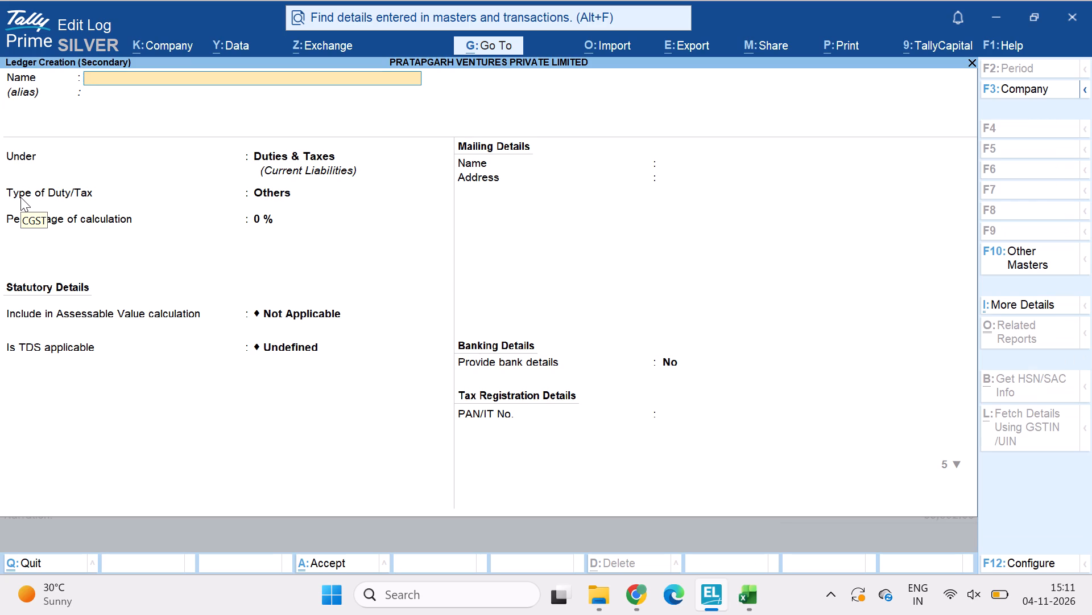
pyautogui.hotkey('shift', 'o')
pyautogui.write('UT')
pyautogui.write('PUT')
pyautogui.press('space')
pyautogui.write('cgs')
pyautogui.hotkey('shift', 't')
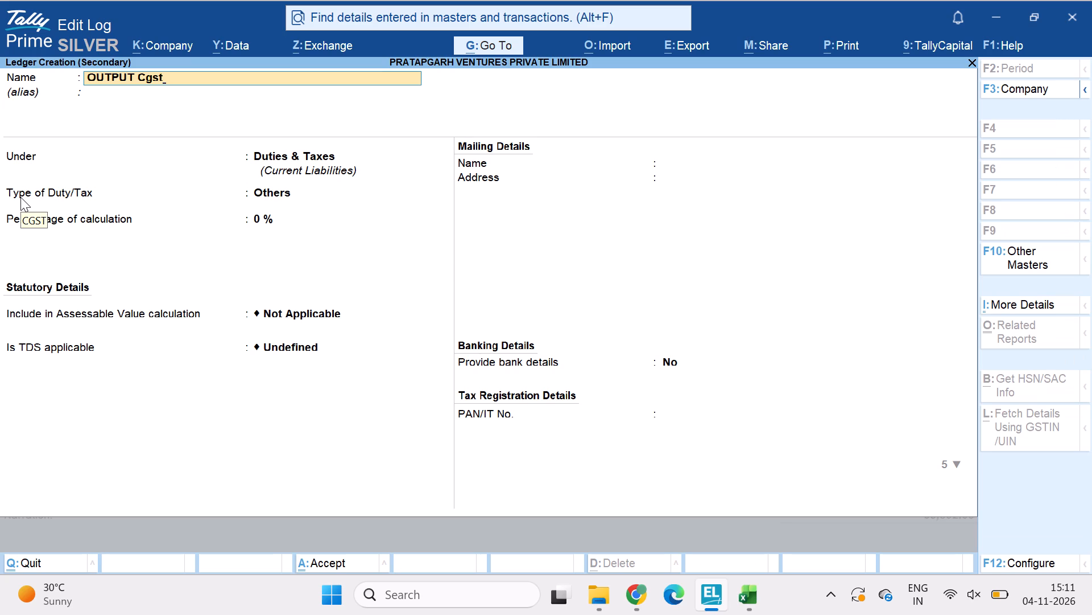
pyautogui.press('BackSpace')
pyautogui.press('BackSpace')
pyautogui.press('BackSpace')
pyautogui.press('BackSpace')
pyautogui.write('CGST')
pyautogui.press('Return')
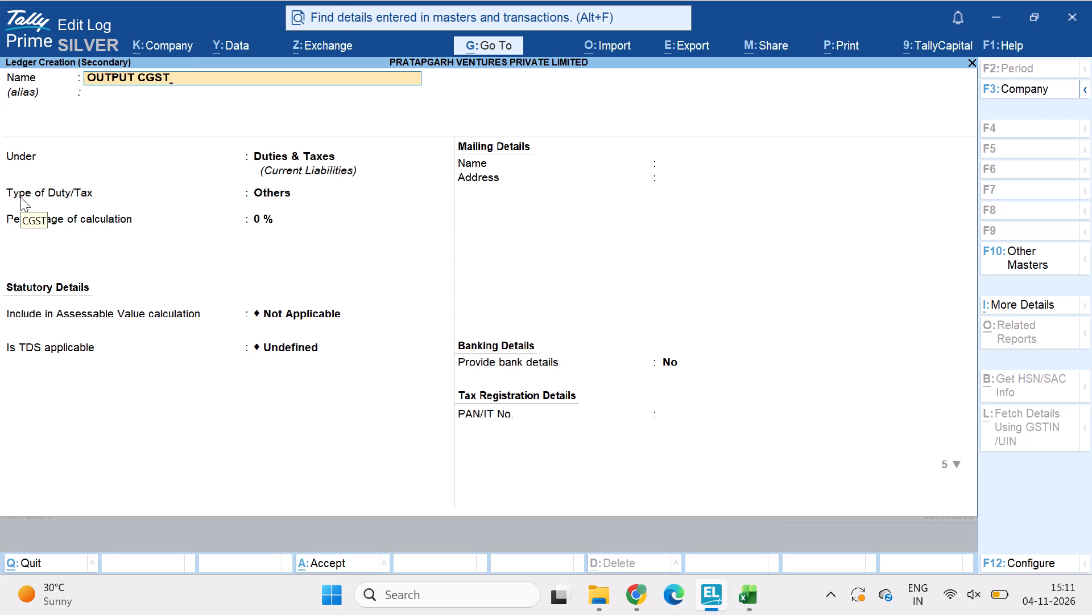
pyautogui.press('Return')
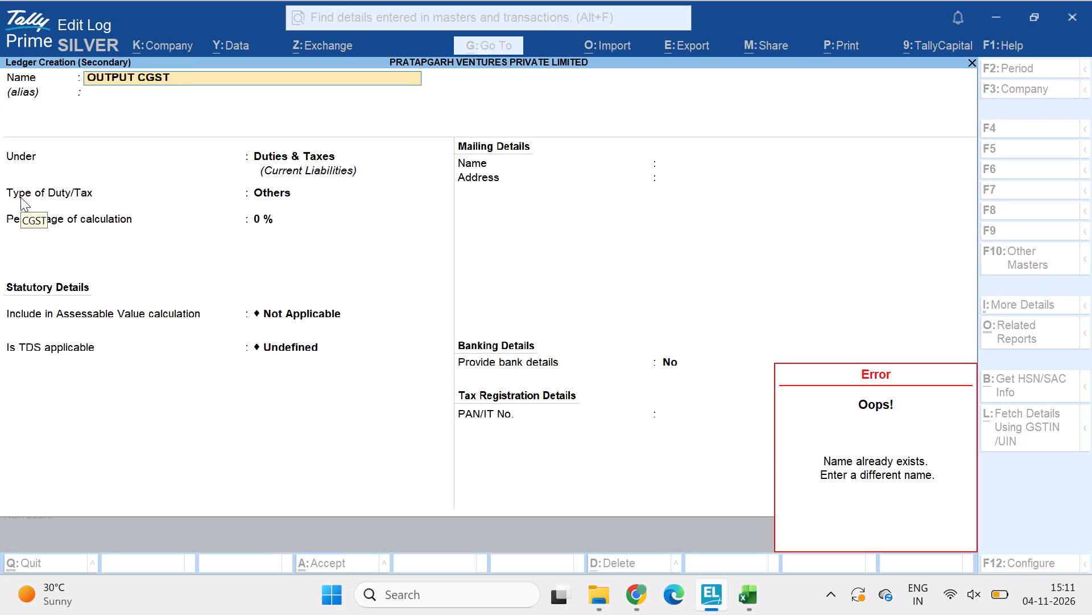
# Extend the new ledger's name to OUTPUT CGST @9%, save it with the default details, and use it on the voucher's CGST line.
pyautogui.press('End')
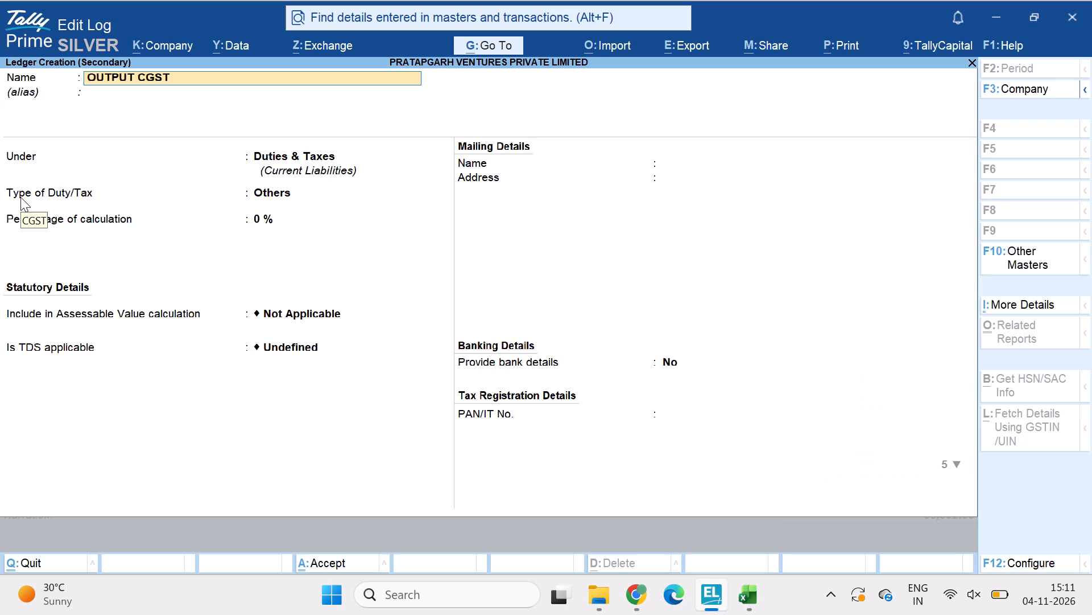
pyautogui.press('space')
pyautogui.write('@')
pyautogui.press('9')
pyautogui.hotkey('shift', '%')
pyautogui.press('Return')
pyautogui.press('Return')
pyautogui.hotkey('ctrl', 'a')
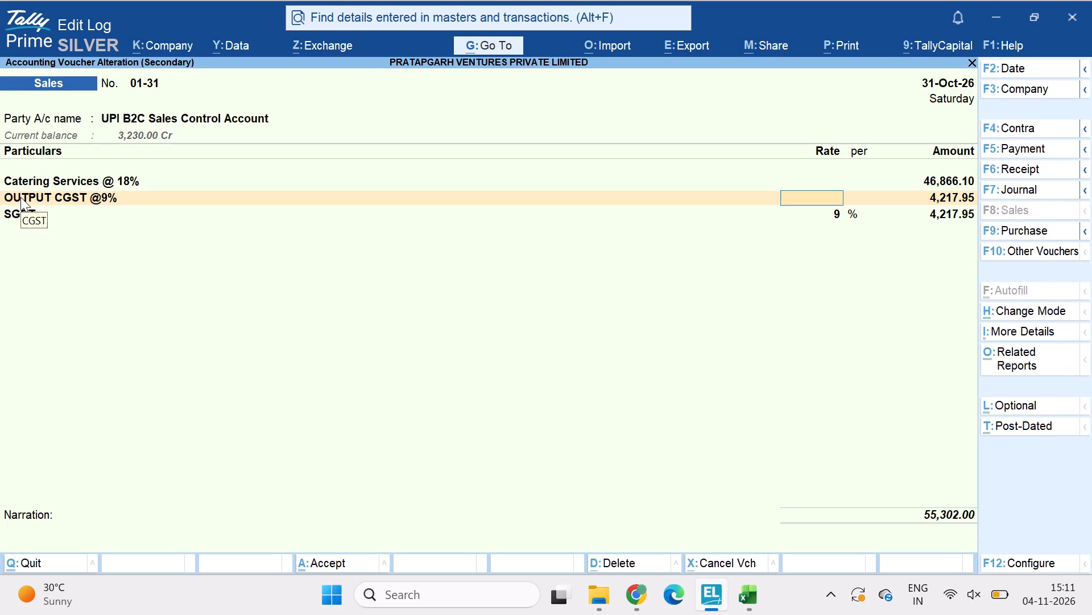
pyautogui.press('Return')
pyautogui.press('Return')
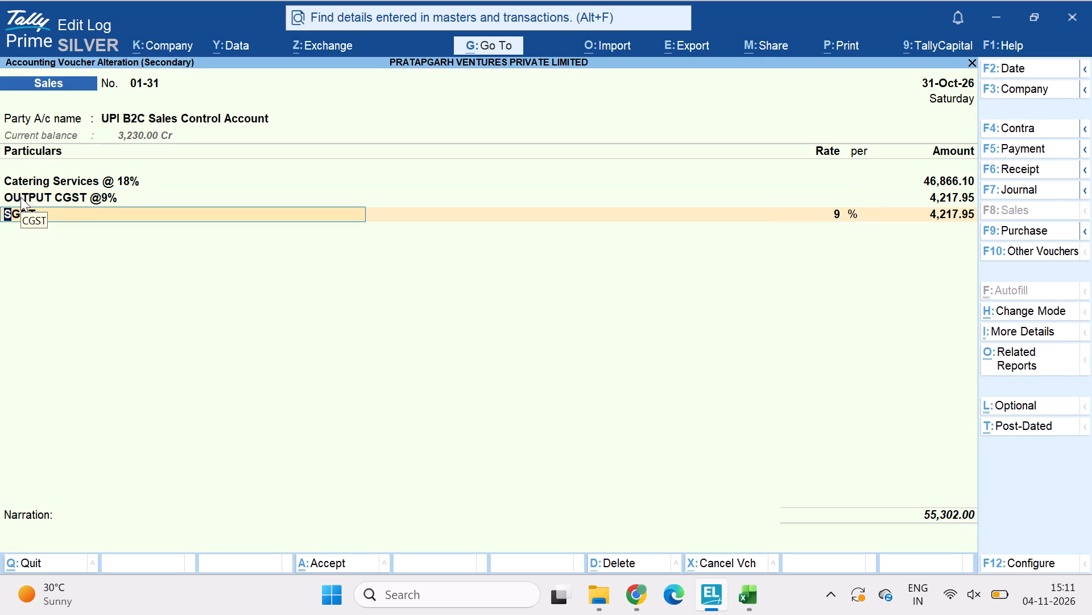
# Create a new output ledger from the voucher's SGST line, starting its name with OUTPUT.
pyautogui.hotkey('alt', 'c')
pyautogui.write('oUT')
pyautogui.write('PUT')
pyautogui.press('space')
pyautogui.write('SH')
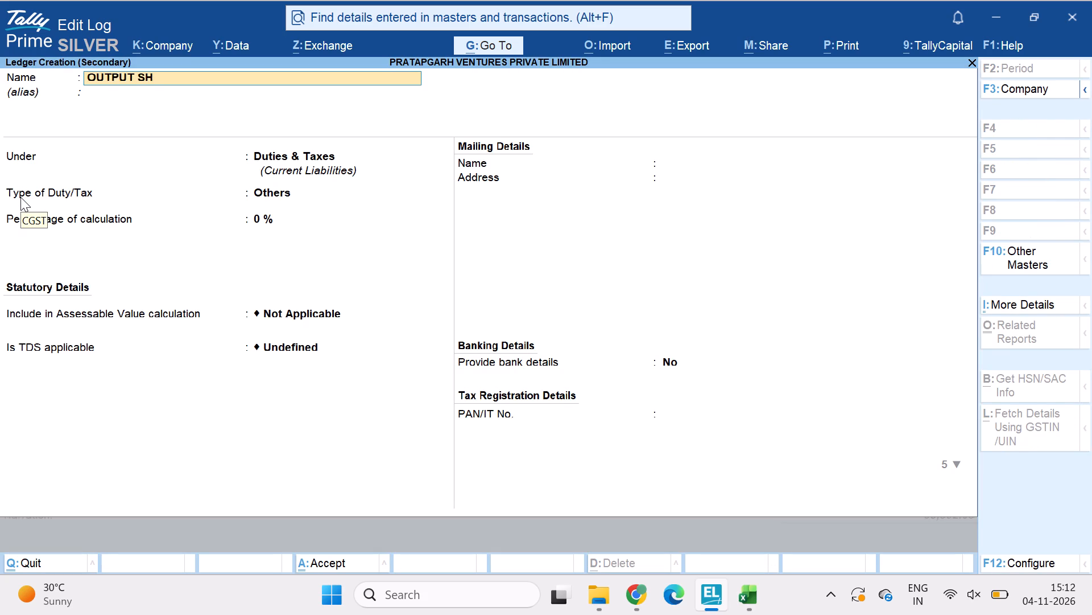
# Complete the new ledger's name as OUTPUT SGST @ 9%, save it with the default details, and use it on the voucher's SGST line.
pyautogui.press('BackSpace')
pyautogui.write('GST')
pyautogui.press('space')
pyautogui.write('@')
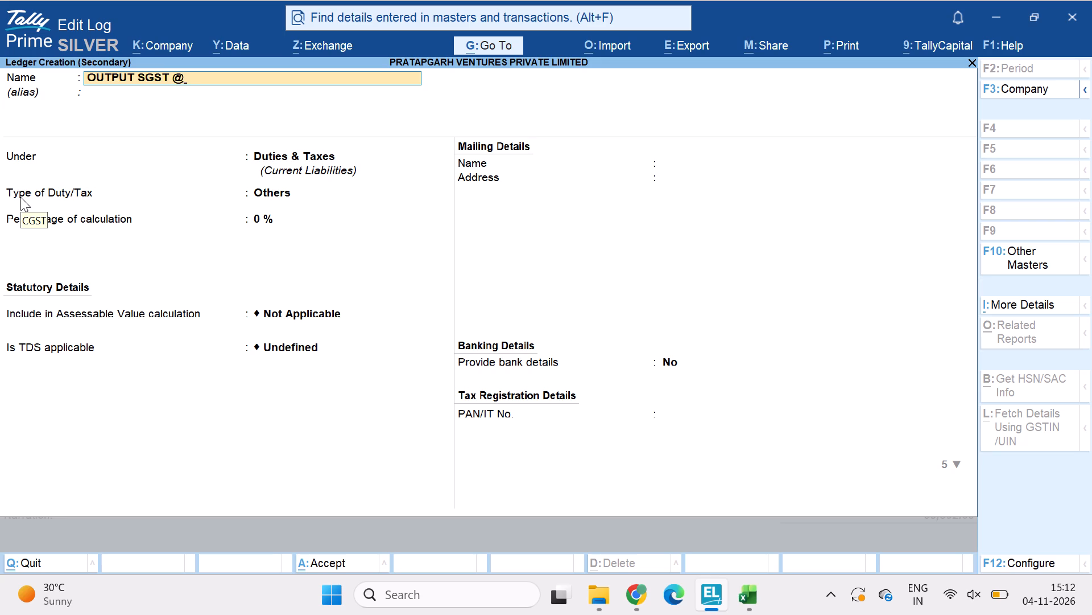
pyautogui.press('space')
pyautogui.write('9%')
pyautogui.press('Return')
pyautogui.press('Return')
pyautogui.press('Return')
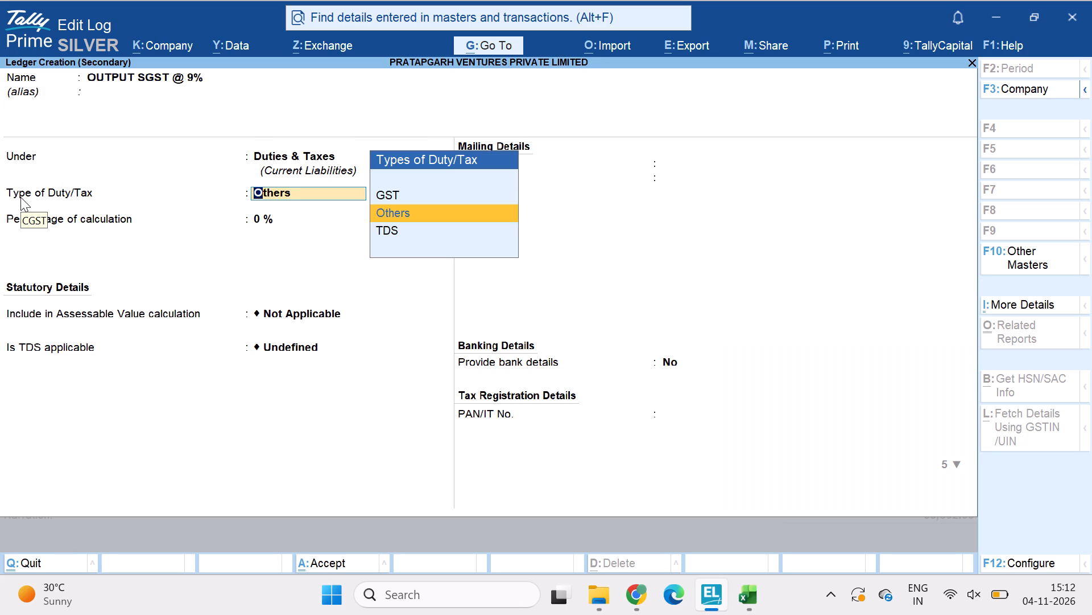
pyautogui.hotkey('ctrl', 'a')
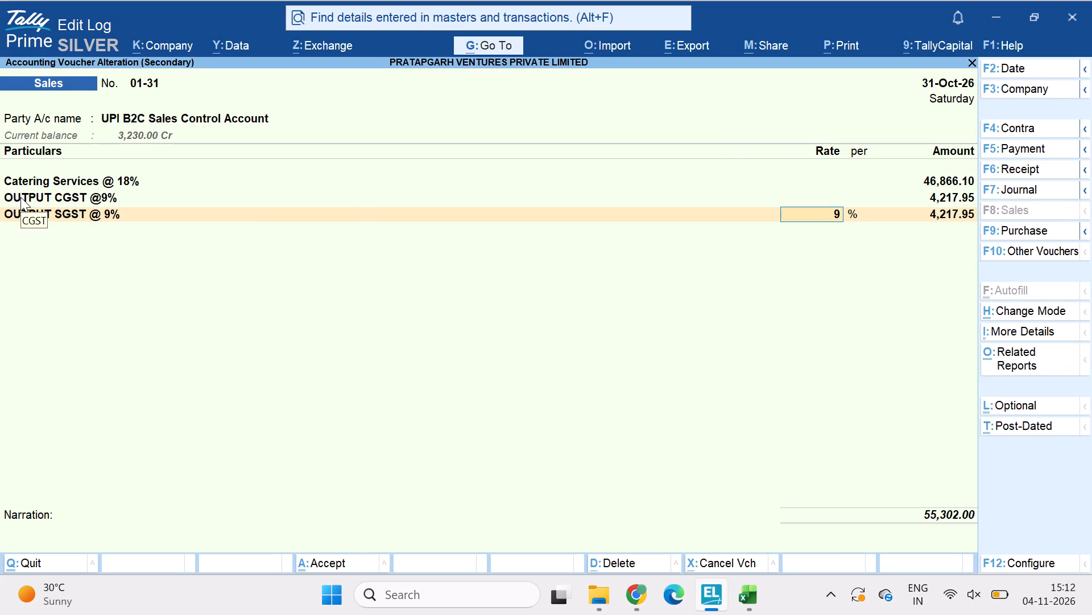
# Set the percentage rate on the OUTPUT SGST @ 9% line to 0 and keep its existing amount.
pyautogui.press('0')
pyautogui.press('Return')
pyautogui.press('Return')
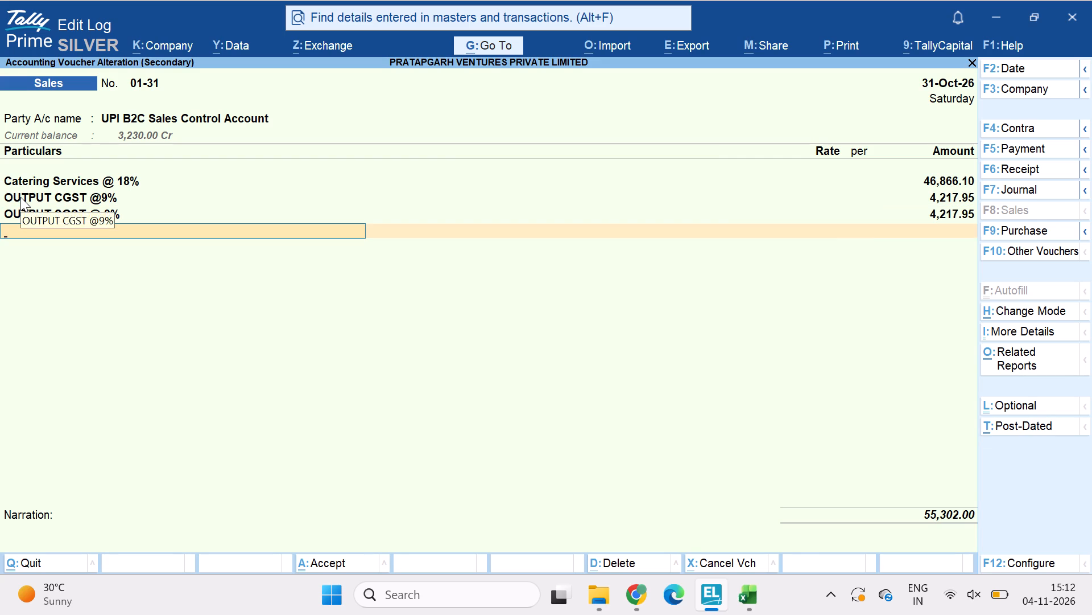
# Accept the party's existing bill-wise details and save the sales voucher, accepting the modified GST details as is to resolve later.
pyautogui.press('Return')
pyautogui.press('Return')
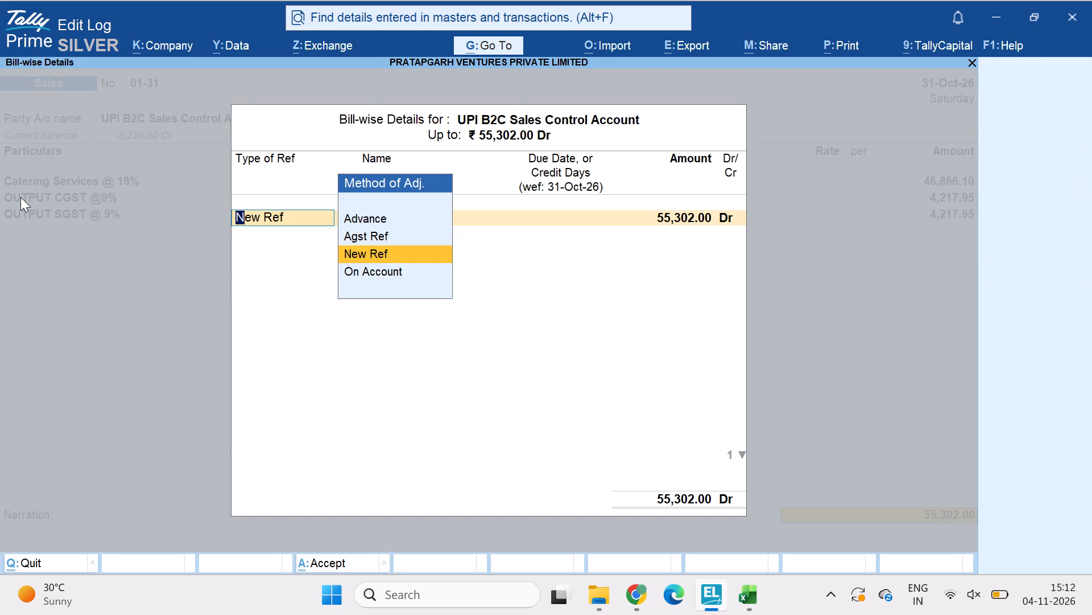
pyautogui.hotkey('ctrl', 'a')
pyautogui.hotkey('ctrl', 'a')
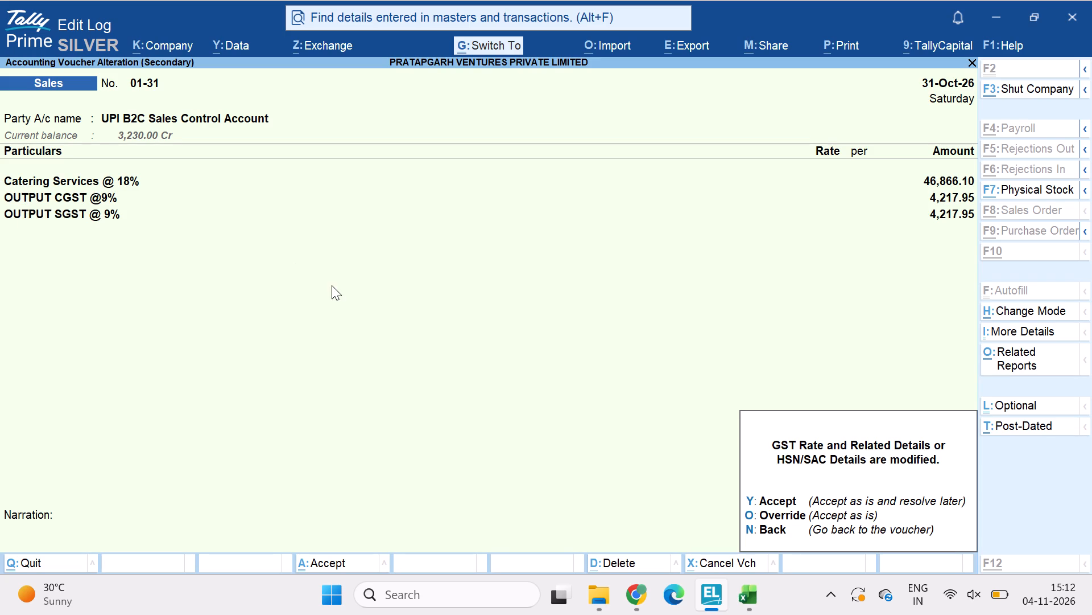
pyautogui.click(770, 499)
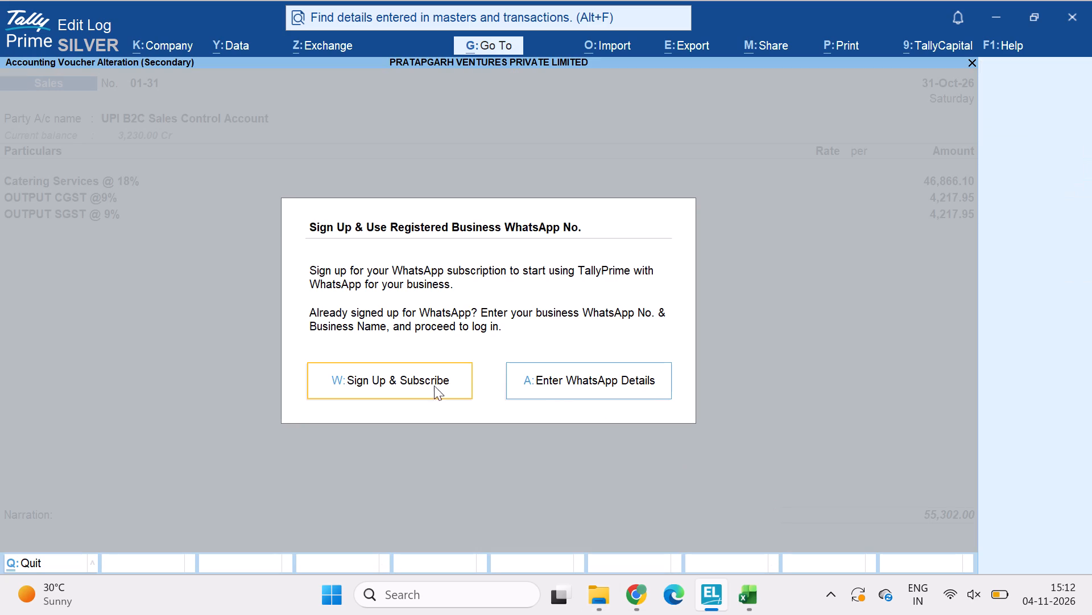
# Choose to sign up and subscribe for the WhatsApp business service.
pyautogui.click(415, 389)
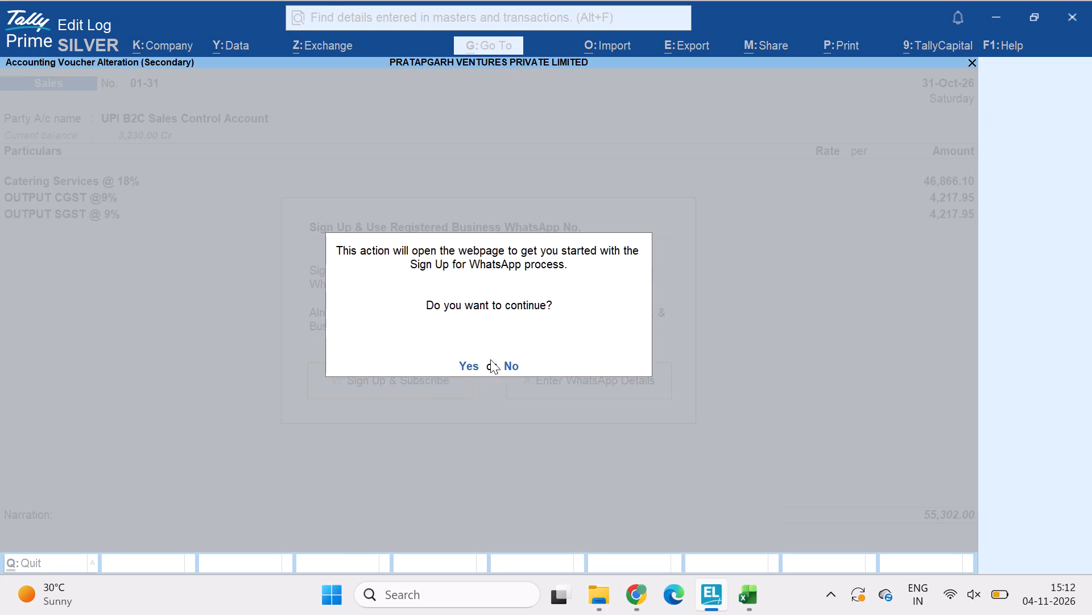
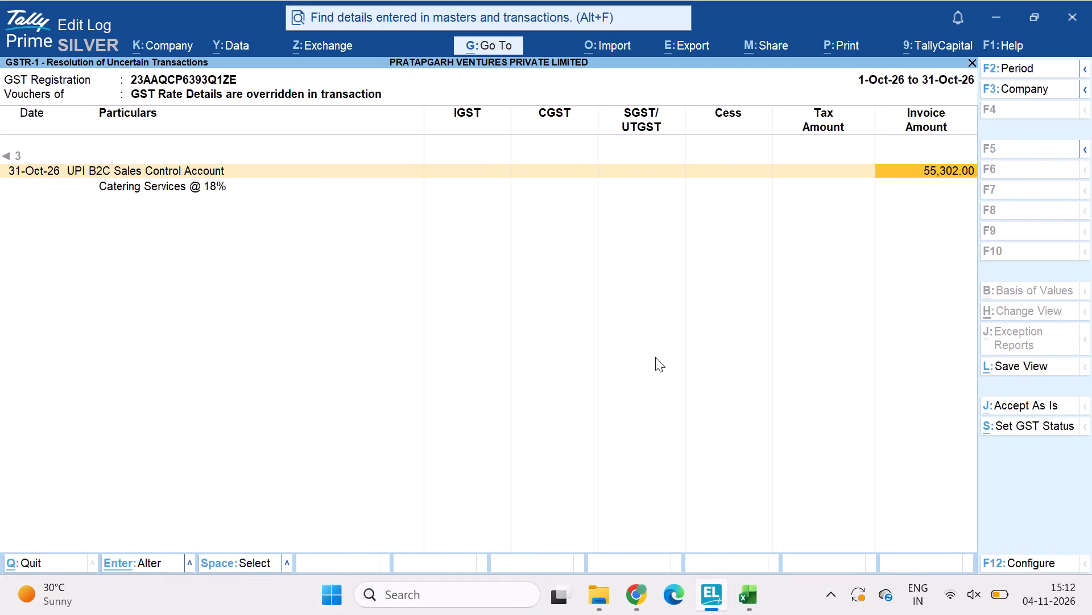
# Return to the uncertain transactions summary and open sales voucher 01-31 for alteration from the Applicable Tax Ledger is not selected category.
pyautogui.press('Escape')
pyautogui.press('Left')
pyautogui.press('Down')
pyautogui.press('Down')
pyautogui.press('Down')
pyautogui.press('Down')
pyautogui.press('Down')
pyautogui.press('Down')
pyautogui.press('Down')
pyautogui.press('Down')
pyautogui.press('Down')
pyautogui.press('Down')
pyautogui.press('Down')
pyautogui.press('Down')
pyautogui.press('Down')
pyautogui.press('Down')
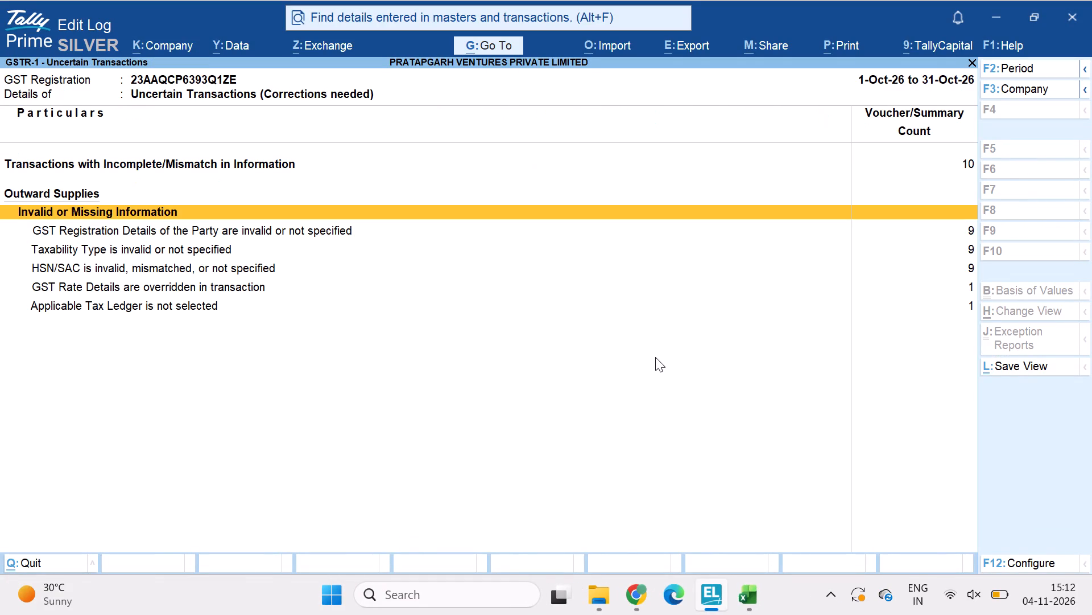
pyautogui.press('Return')
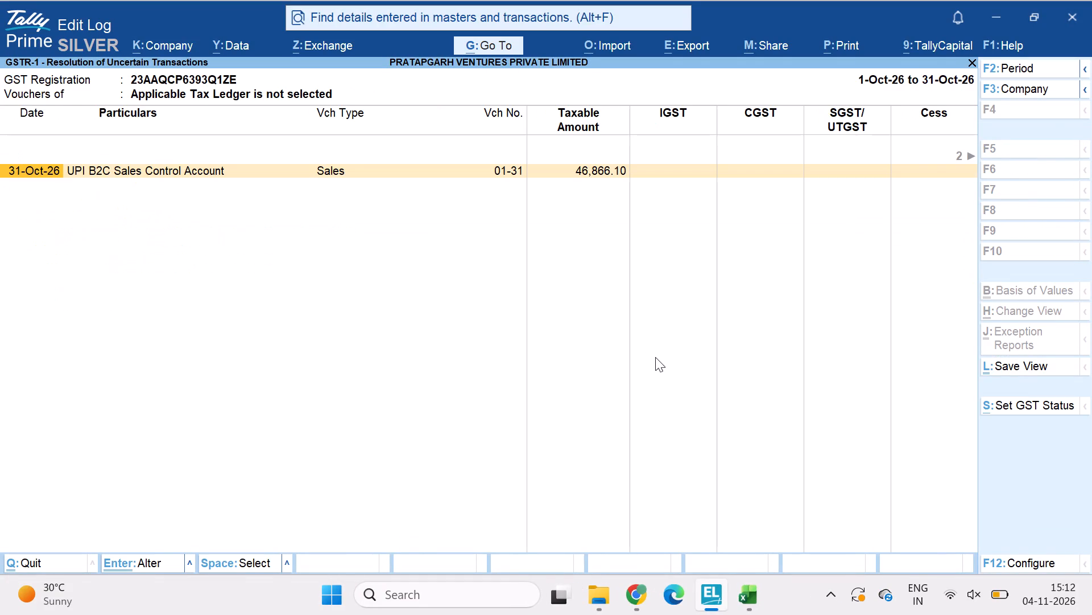
pyautogui.press('Return')
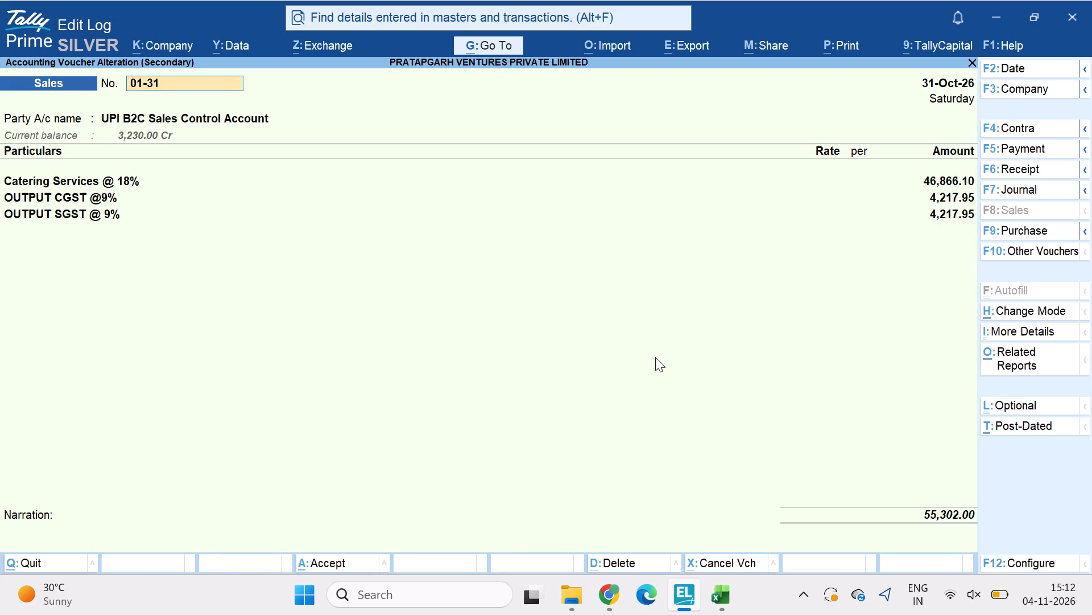
# Close sales voucher 01-31 and the uncertain transactions resolution list, returning to the October 2026 GSTR-1 report.
pyautogui.press('Escape')
pyautogui.press('Escape')
pyautogui.press('Escape')
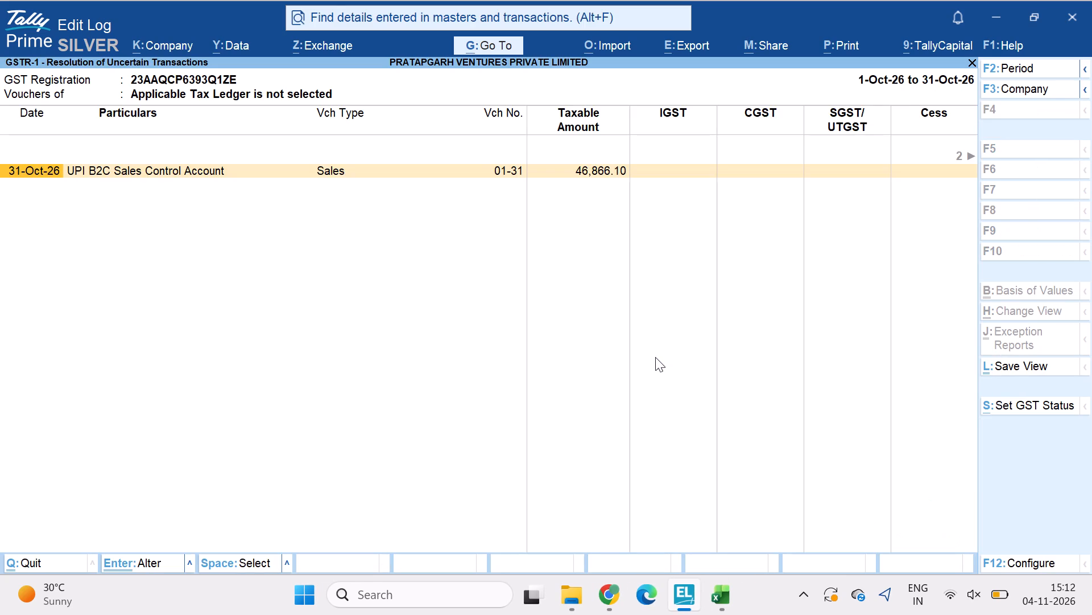
pyautogui.press('Escape')
pyautogui.press('Escape')
# Review the GSTR-1 report from the voucher count summary through the return sections to Document Summary - 13, and back.
pyautogui.press('Down')
pyautogui.press('Down')
pyautogui.press('Down')
pyautogui.press('Down')
pyautogui.press('Down')
pyautogui.press('Down')
pyautogui.press('Down')
pyautogui.press('Down')
pyautogui.press('Down')
pyautogui.press('Down')
pyautogui.press('Down')
pyautogui.press('Down')
pyautogui.press('Down')
pyautogui.press('Down')
pyautogui.press('Down')
pyautogui.press('Down')
pyautogui.press('Down')
pyautogui.press('Down')
pyautogui.press('Down')
pyautogui.press('Down')
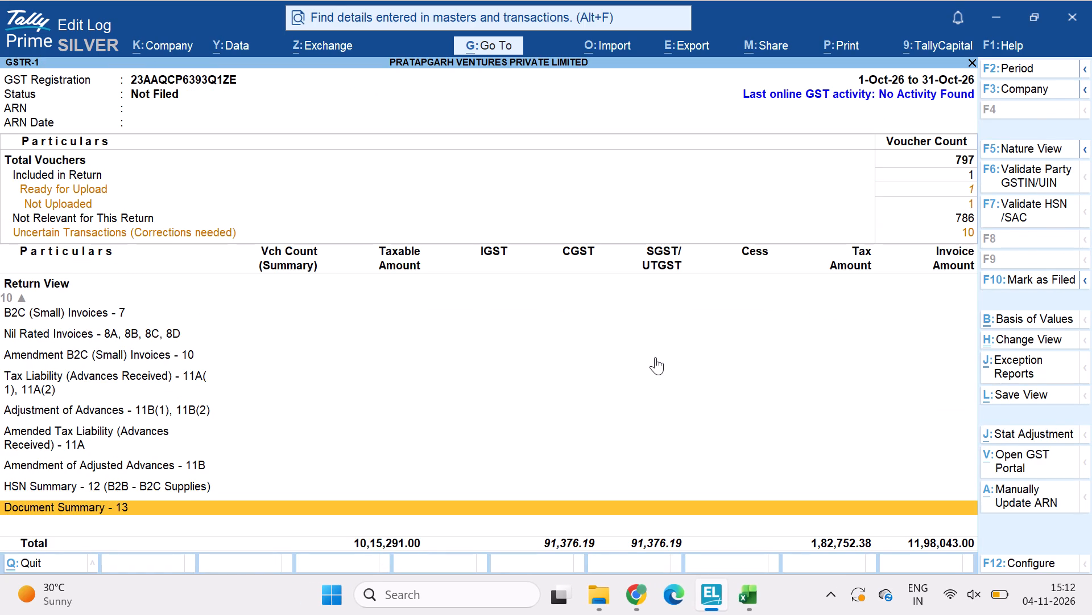
pyautogui.press('Up')
pyautogui.press('Up')
pyautogui.press('Up')
pyautogui.press('Up')
pyautogui.press('Up')
pyautogui.press('Up')
pyautogui.press('Up')
pyautogui.press('Up')
pyautogui.press('Up')
pyautogui.press('Up')
pyautogui.press('Up')
pyautogui.press('Up')
pyautogui.press('Up')
pyautogui.press('Up')
pyautogui.press('Up')
pyautogui.press('Up')
pyautogui.press('Up')
pyautogui.press('Up')
pyautogui.press('Up')
pyautogui.press('Up')
pyautogui.press('Down')
pyautogui.press('Down')
pyautogui.press('Down')
pyautogui.press('Down')
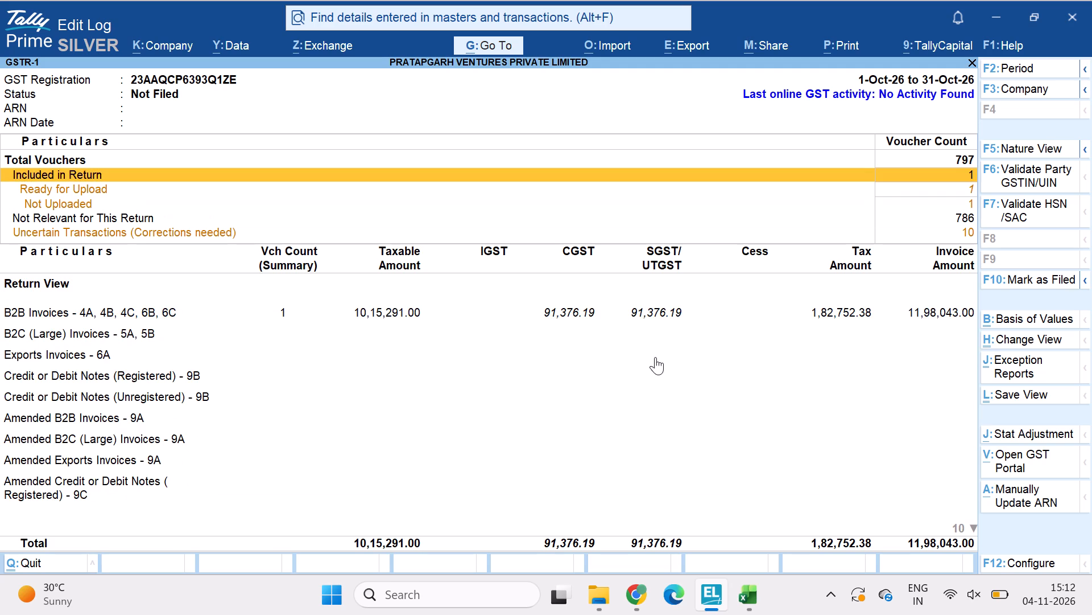
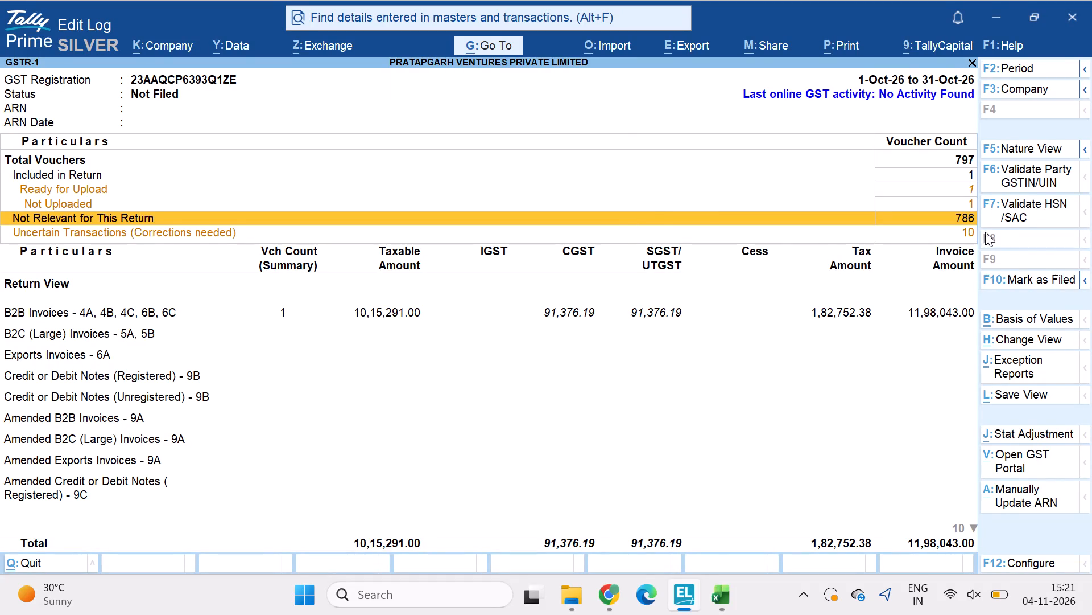
# Open sales voucher 01-31 from the uncertain transactions listed under "Applicable Tax Ledger is not selected".
pyautogui.click(963, 231)
pyautogui.press('Return')
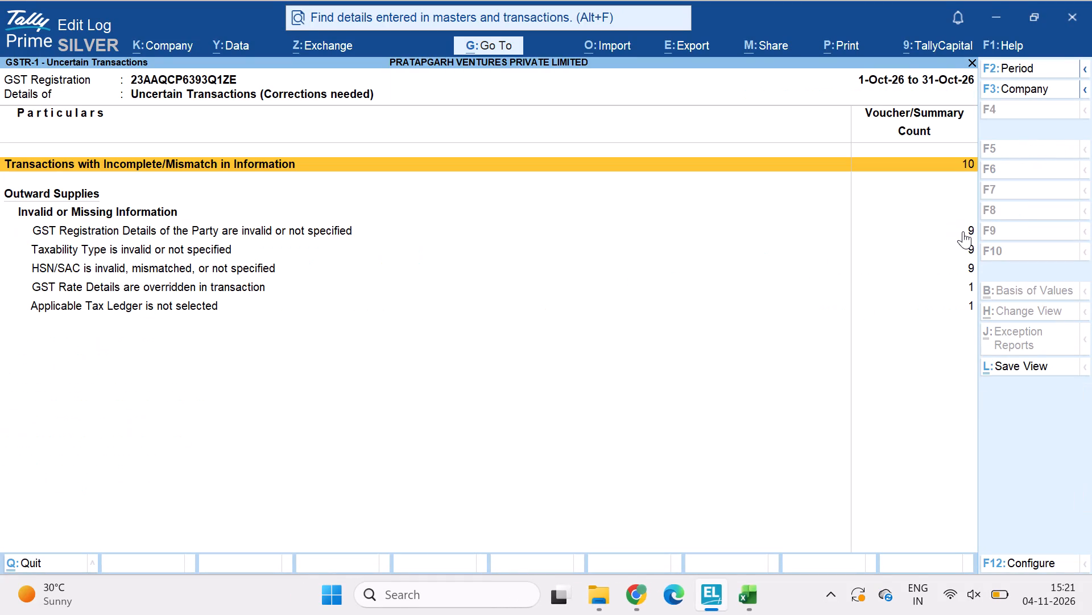
pyautogui.press('Down')
pyautogui.press('Down')
pyautogui.press('Down')
pyautogui.press('Down')
pyautogui.press('Down')
pyautogui.press('Down')
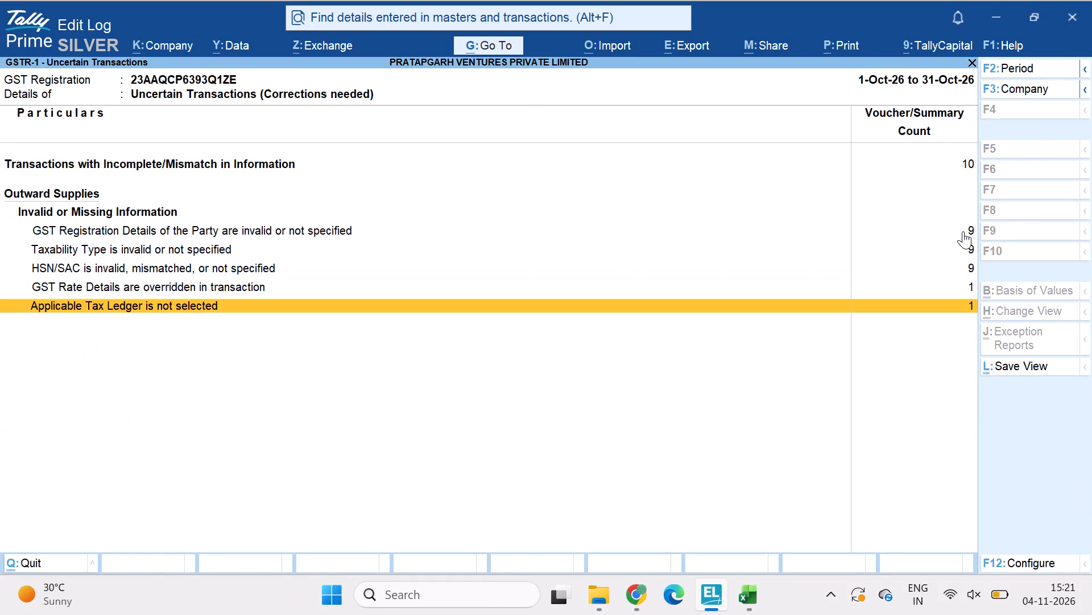
pyautogui.press('Return')
pyautogui.press('Return')
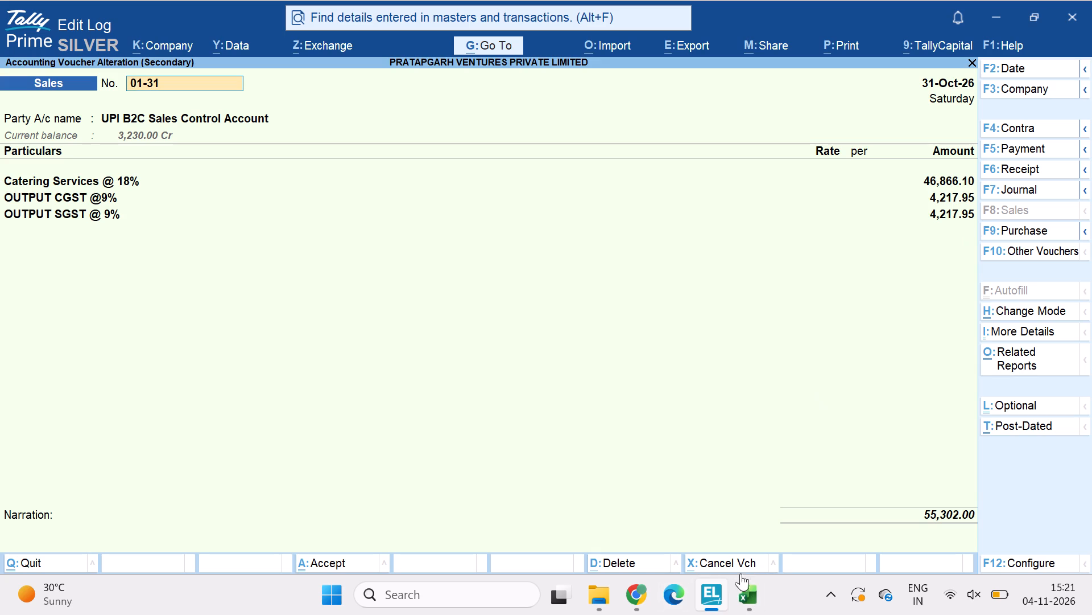
# Switch to Excel to bring up one of the open working files.
pyautogui.click(749, 600)
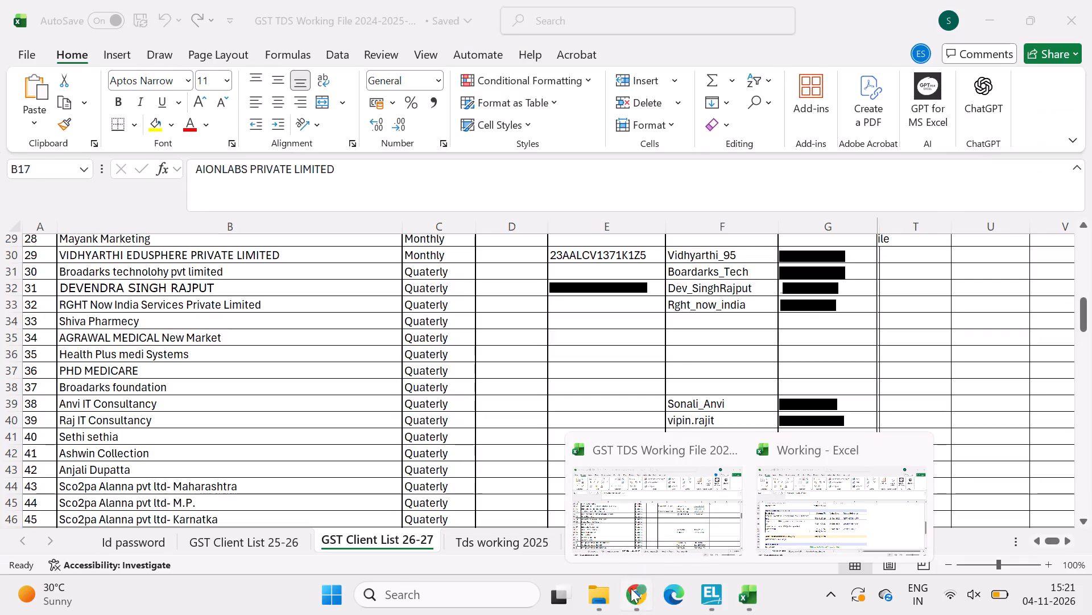
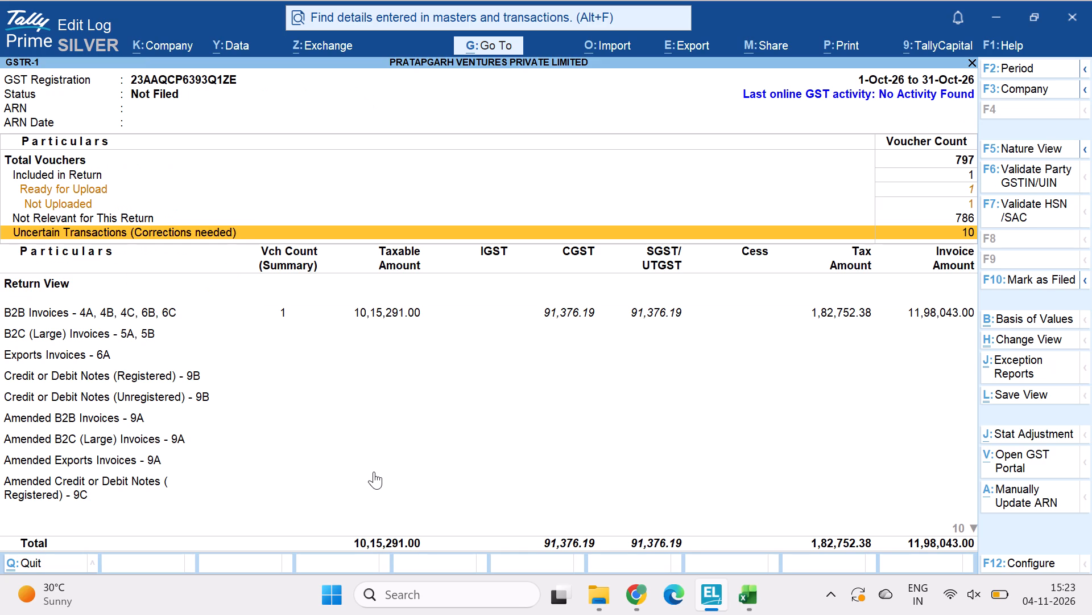
# Export the current October 2026 GSTR-1 report as the Excel spreadsheet GSTR-1.xlsx to the local drive.
pyautogui.hotkey('alt', 'e')
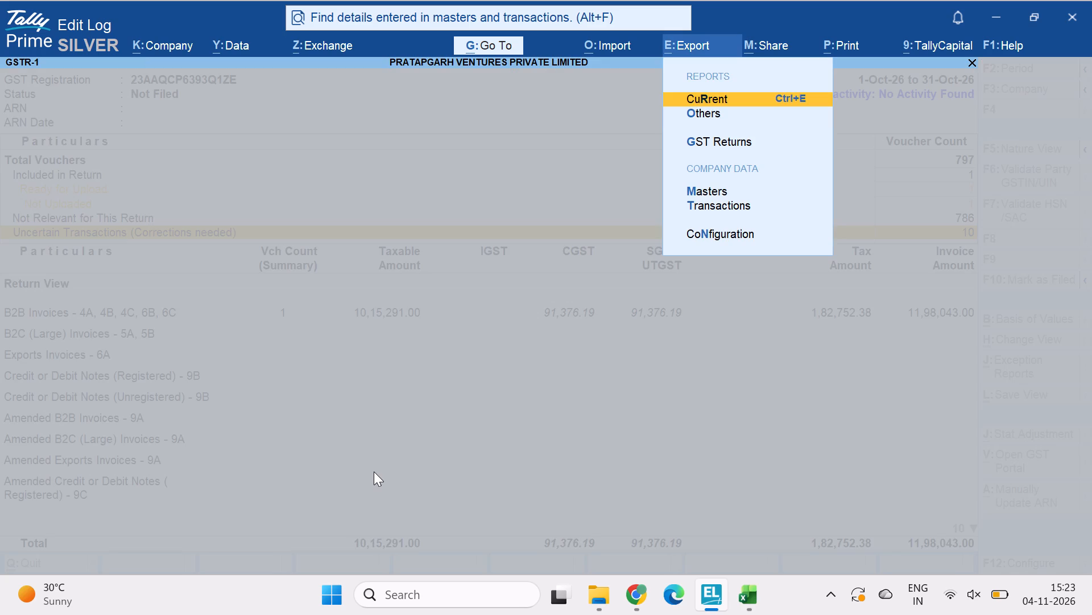
pyautogui.press('Return')
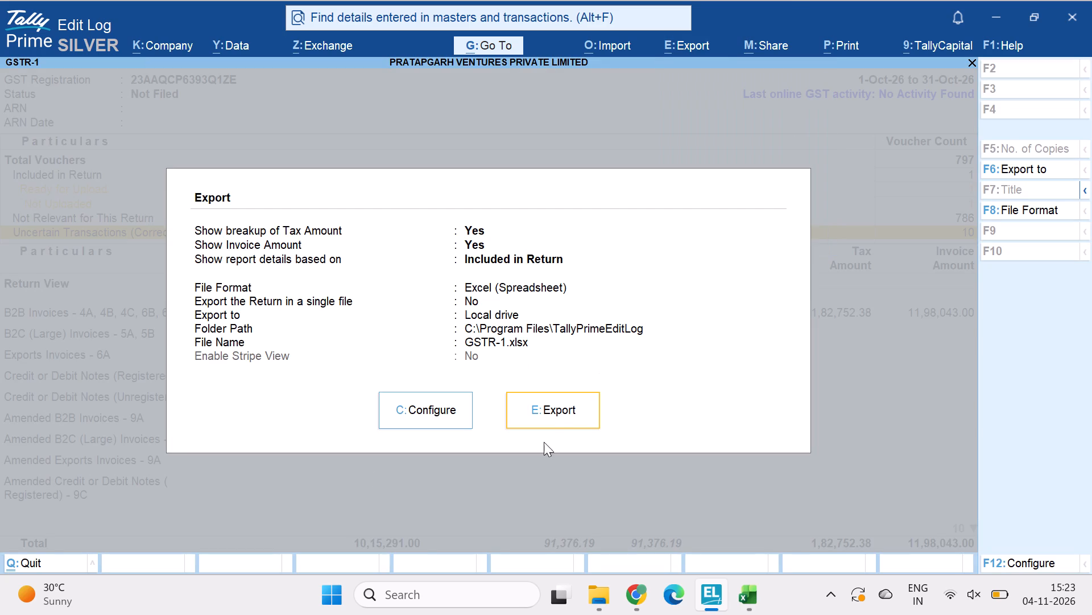
pyautogui.click(551, 415)
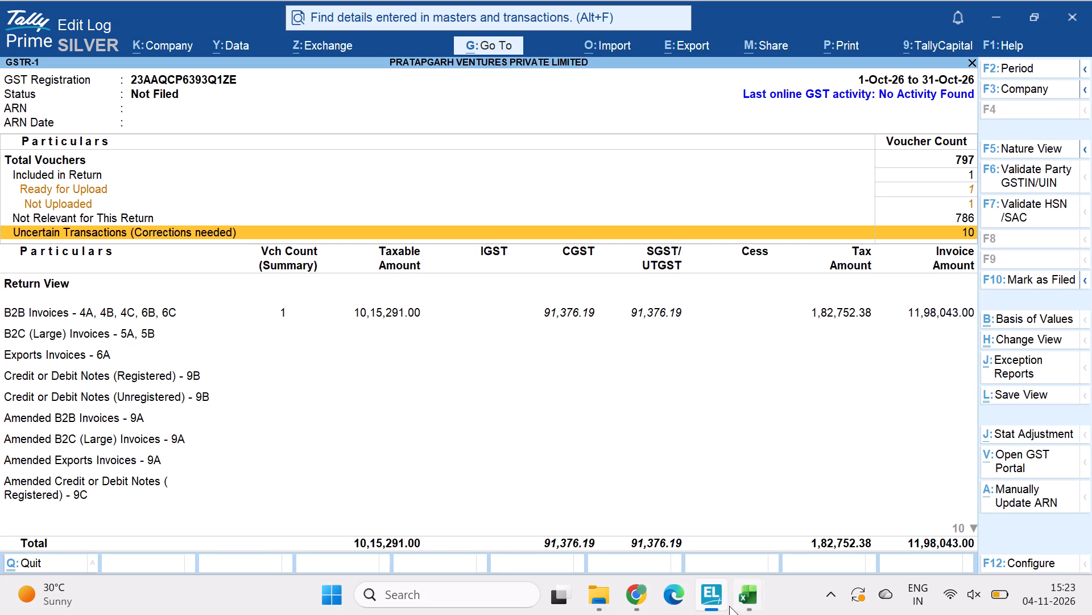
# Switch to the exported GSTR-1 workbook in Excel and examine the voucher counts and return view rows.
pyautogui.click(744, 593)
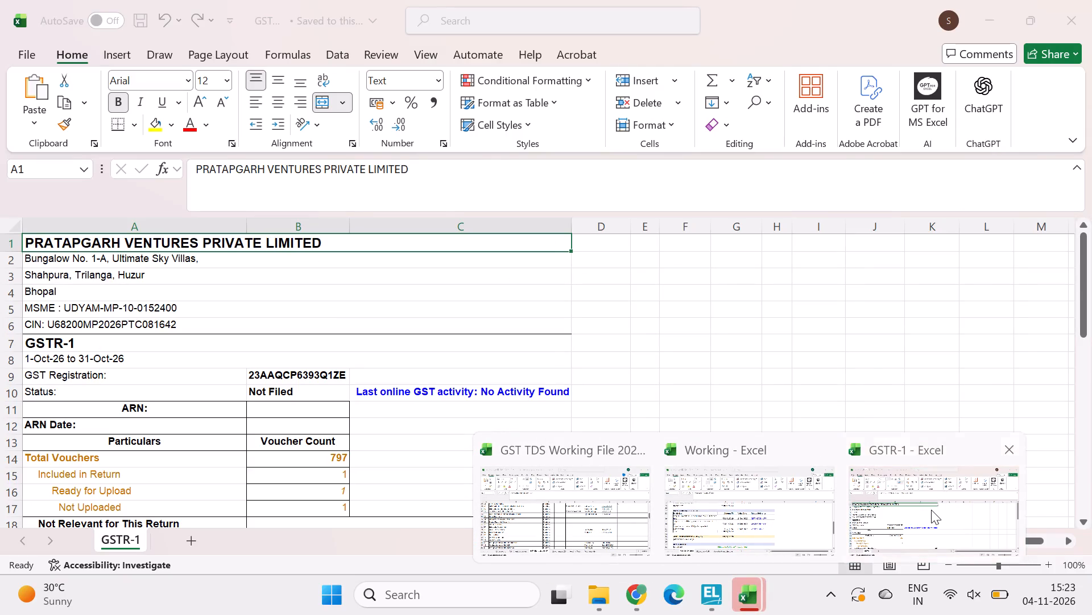
pyautogui.click(931, 510)
pyautogui.scroll(-3, 519, 413)
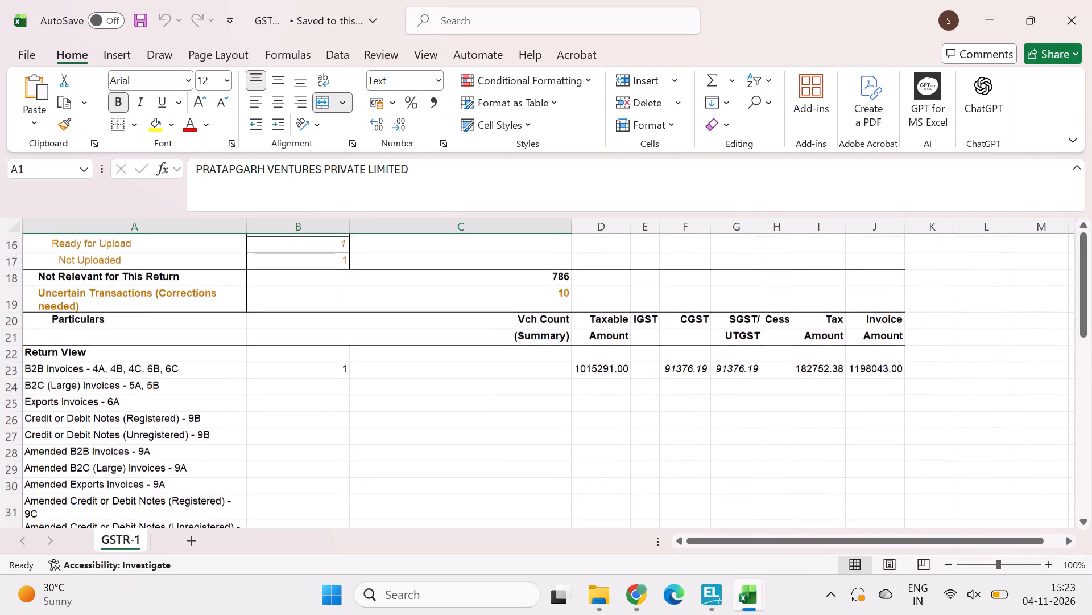
pyautogui.scroll(-1, 519, 413)
pyautogui.hscroll(2, 519, 413)
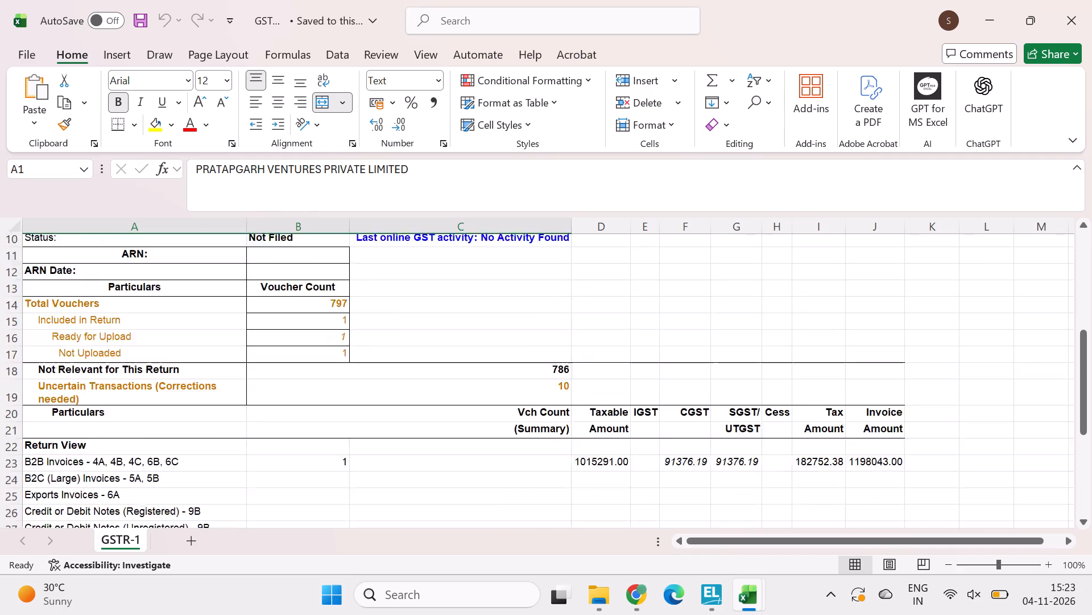
pyautogui.hscroll(1, 519, 413)
pyautogui.scroll(-1, 519, 413)
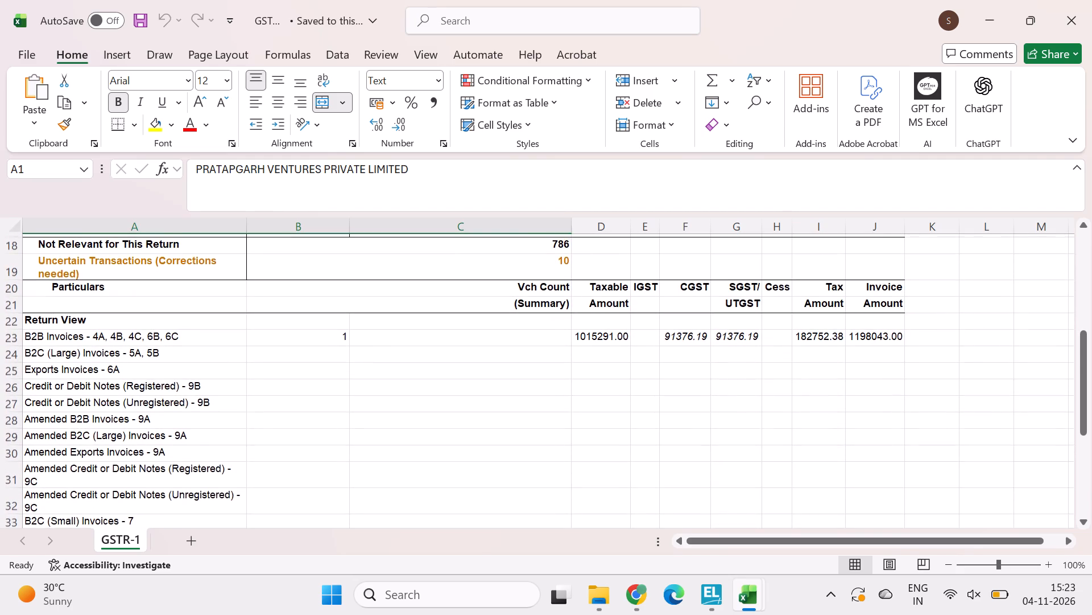
pyautogui.scroll(-5, 519, 413)
pyautogui.scroll(4, 519, 413)
pyautogui.scroll(-1, 519, 413)
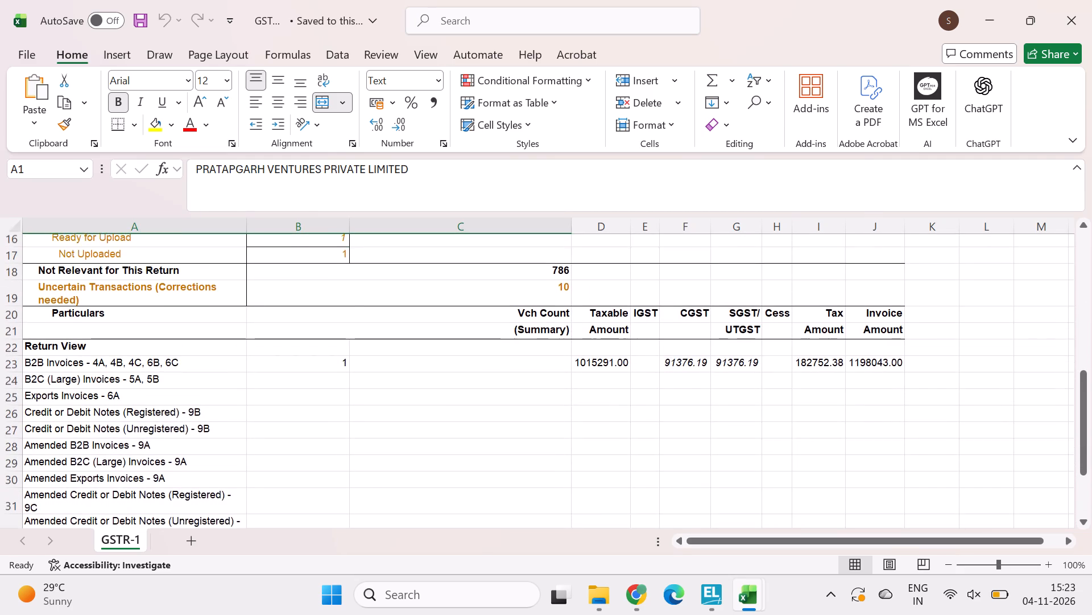
pyautogui.scroll(-1, 519, 413)
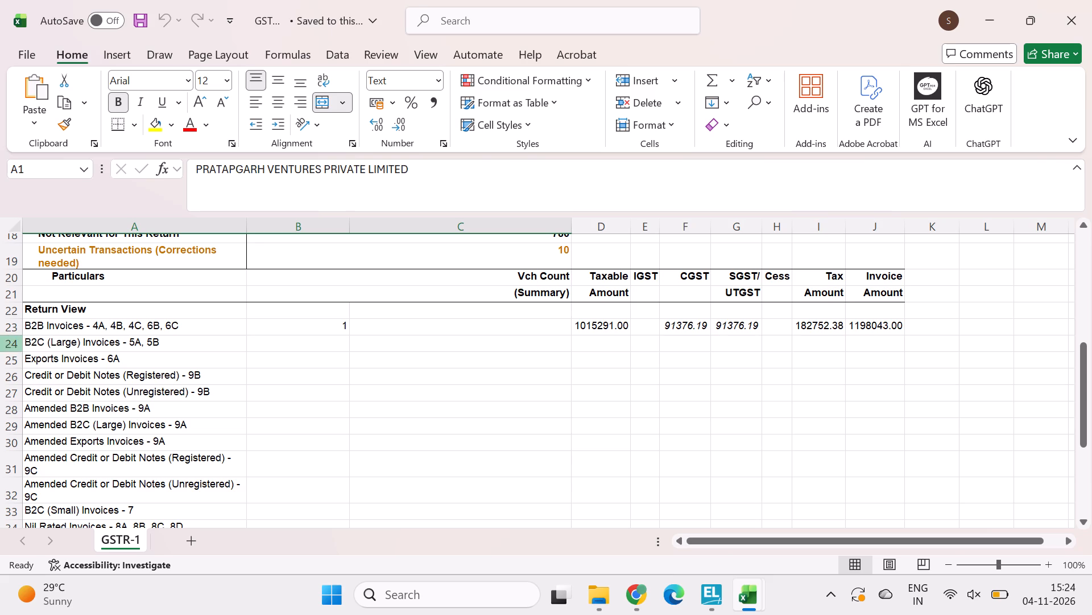
# Delete rows 24 to 32, from B2C (Large) Invoices through Amended Credit or Debit Notes (Unregistered), in the GSTR-1 sheet.
pyautogui.moveTo(13, 343); pyautogui.dragTo(30, 436)
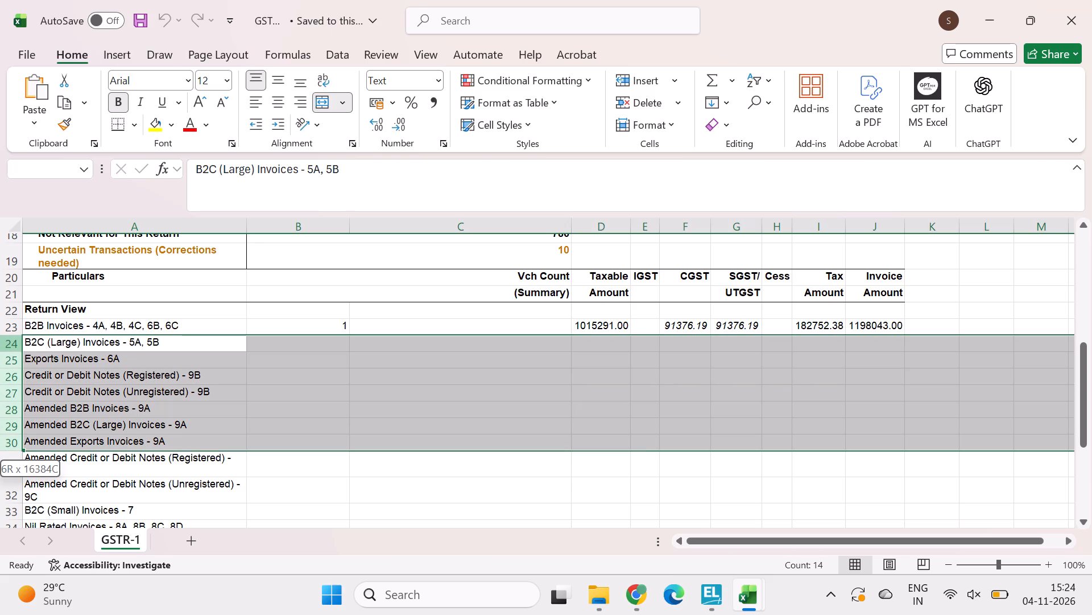
pyautogui.moveTo(30, 436); pyautogui.dragTo(30, 506)
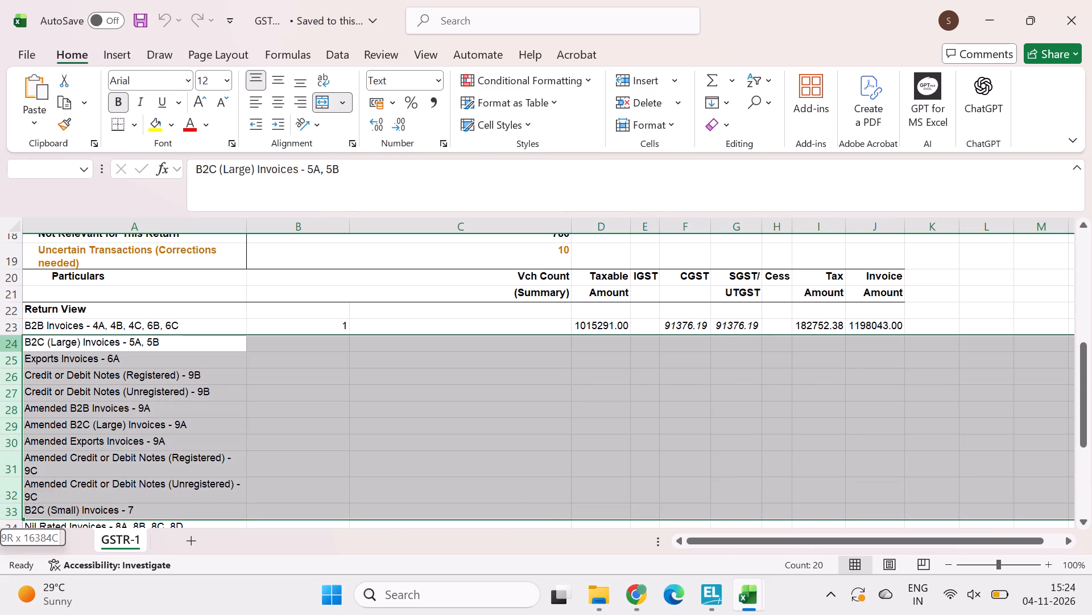
pyautogui.moveTo(30, 506); pyautogui.dragTo(26, 483)
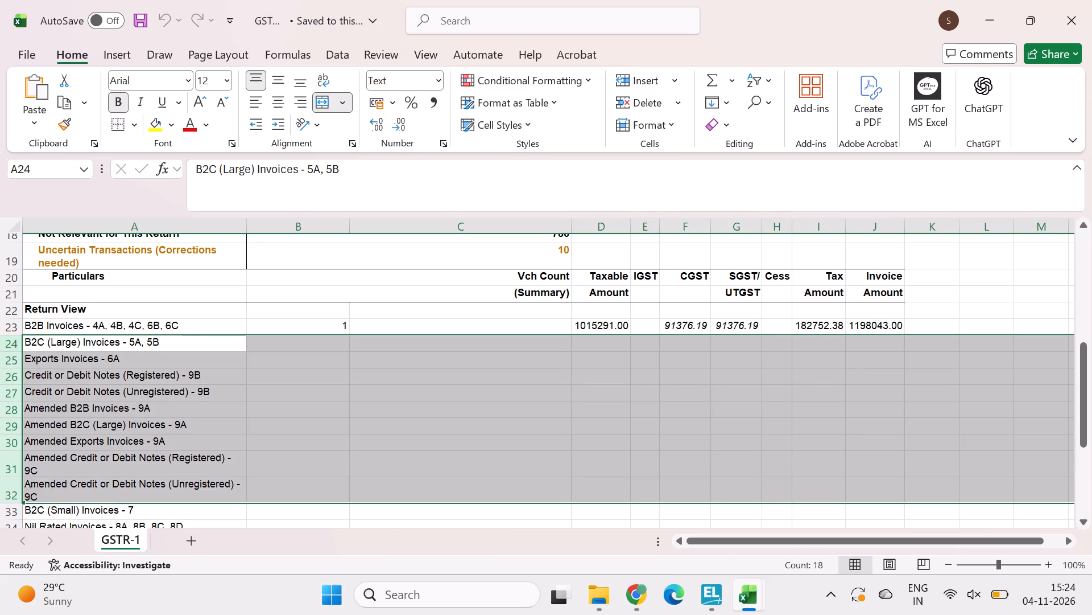
pyautogui.scroll(-1, 479, 439)
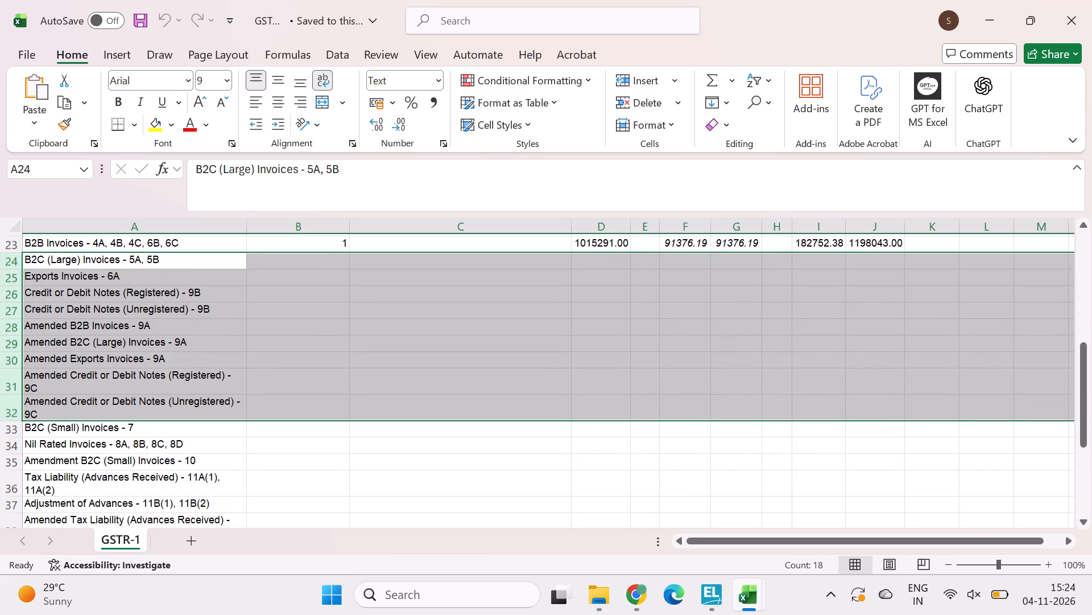
pyautogui.scroll(-1, 479, 439)
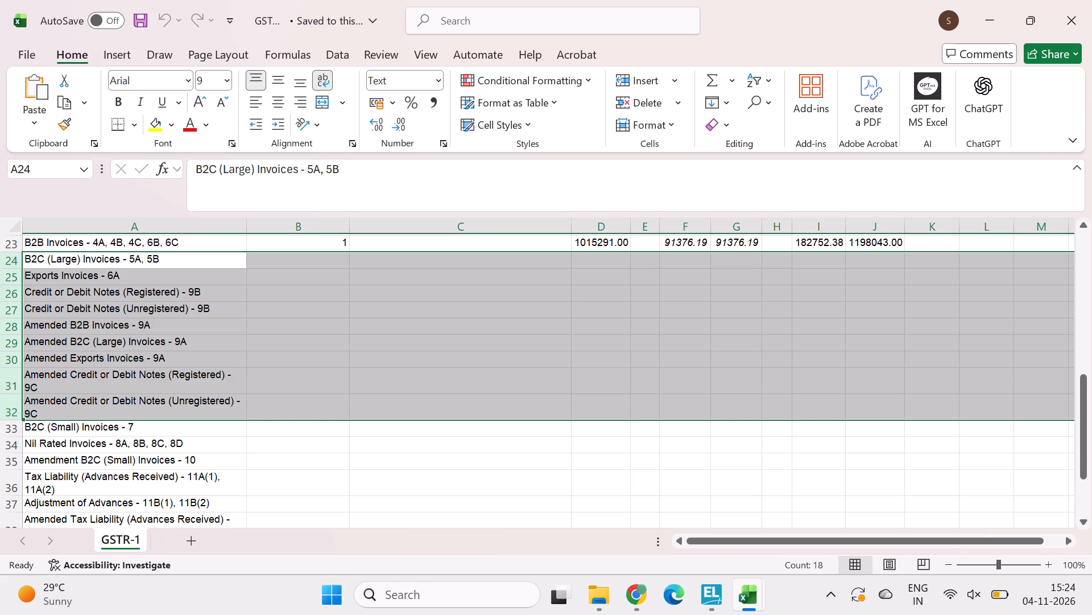
pyautogui.hotkey('ctrl', '-')
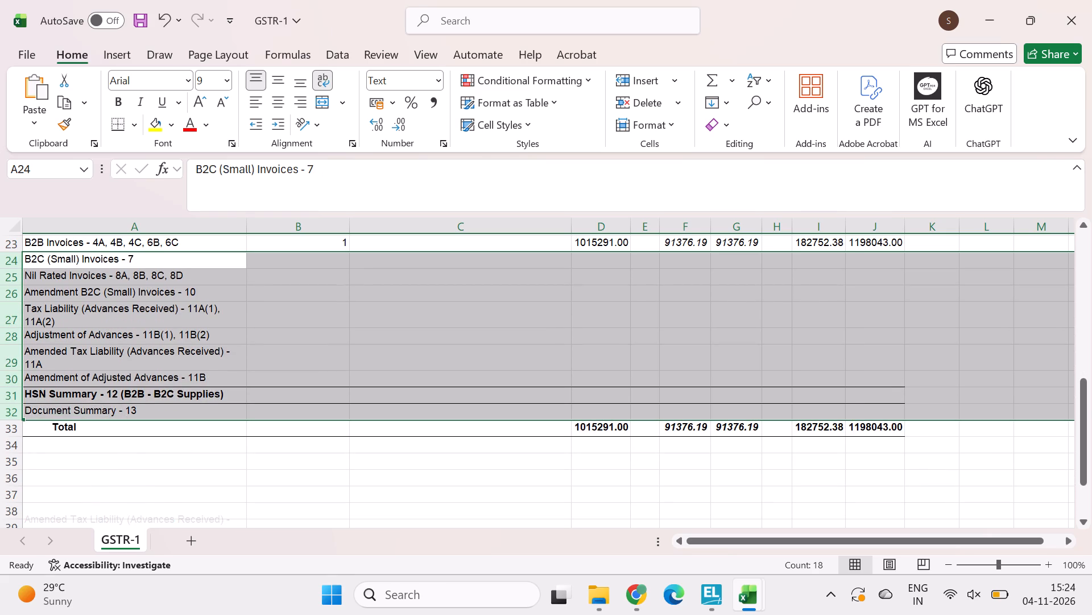
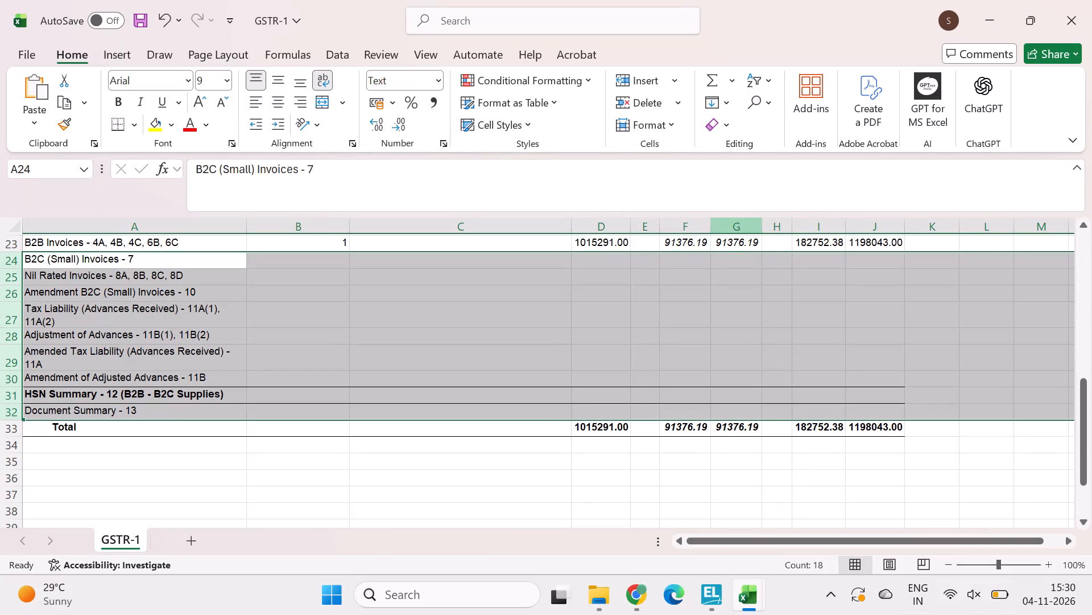
# Switch to TallyPrime and open the GSTR-1 uncertain transactions listed under Applicable Tax Ledger is not selected.
pyautogui.click(595, 262)
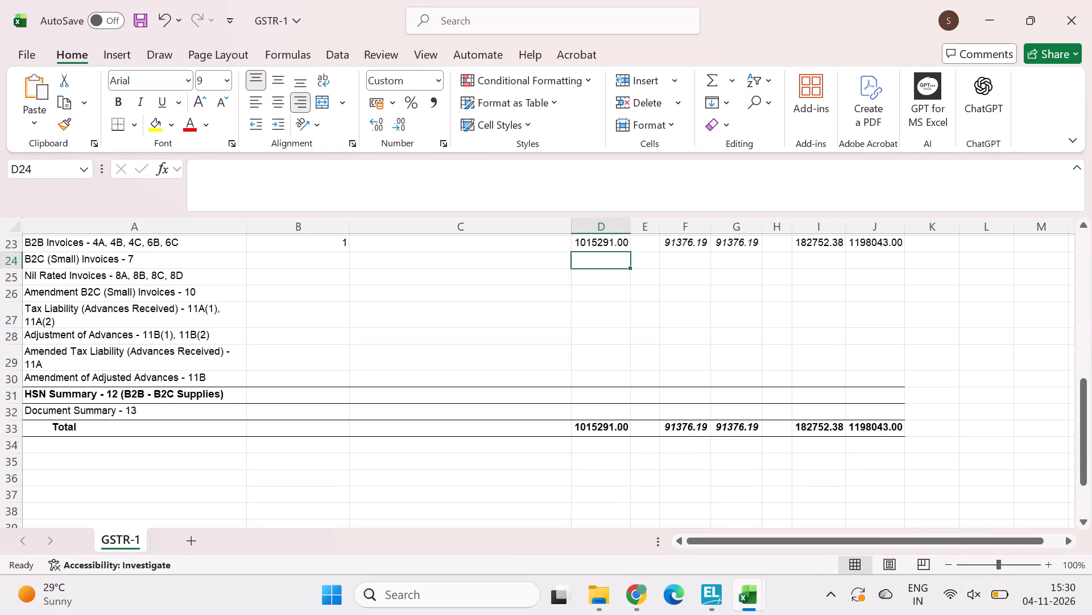
pyautogui.click(706, 590)
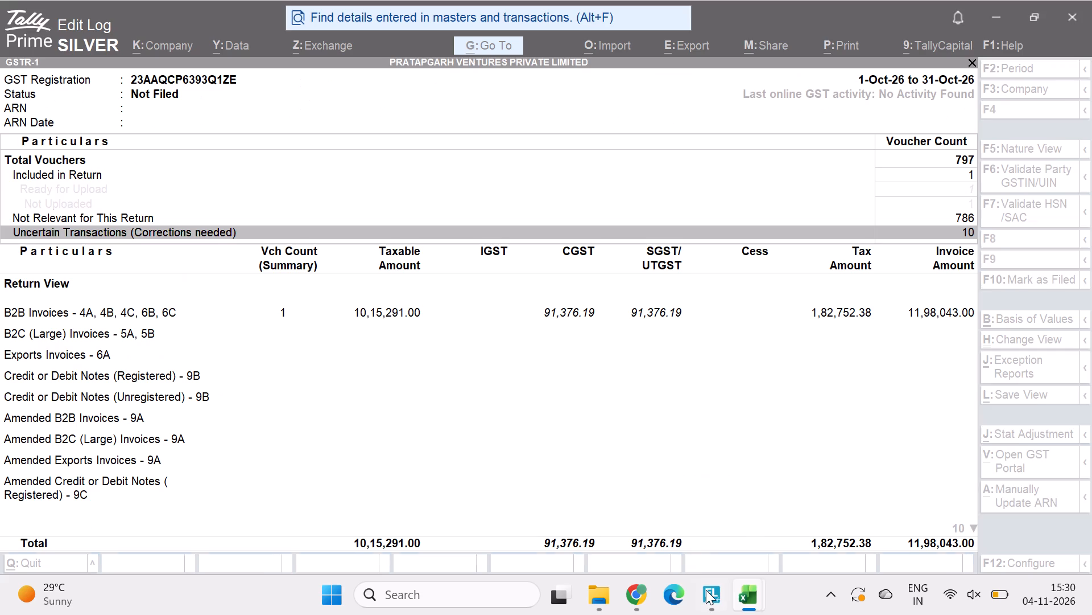
pyautogui.press('Return')
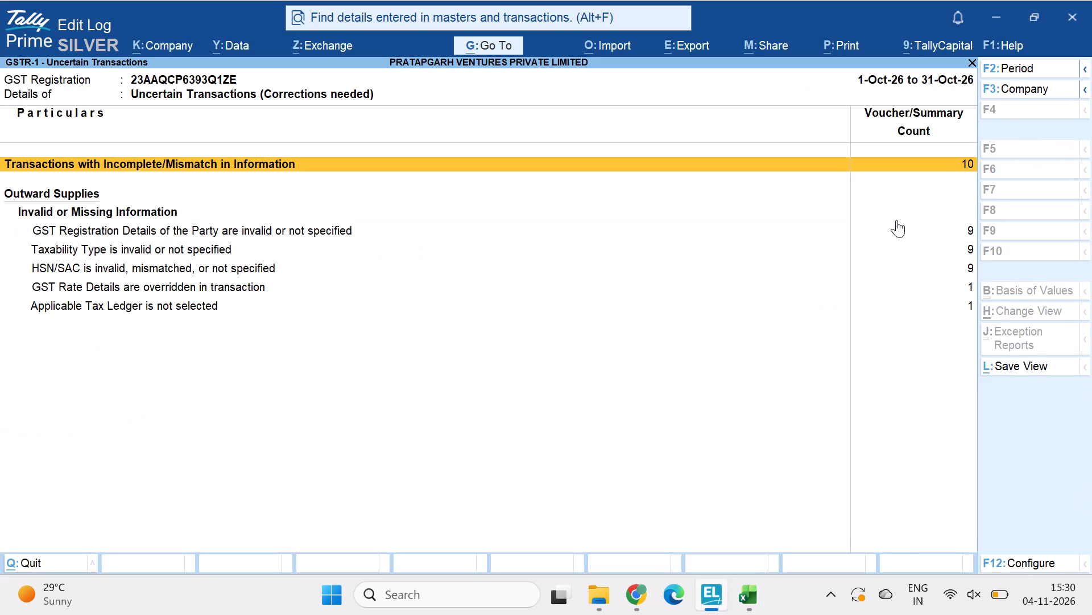
pyautogui.press('Down')
pyautogui.press('Down')
pyautogui.press('Down')
pyautogui.press('Down')
pyautogui.press('Down')
pyautogui.press('Down')
pyautogui.press('Down')
pyautogui.press('Down')
pyautogui.press('Down')
pyautogui.press('Down')
pyautogui.press('Down')
pyautogui.press('Return')
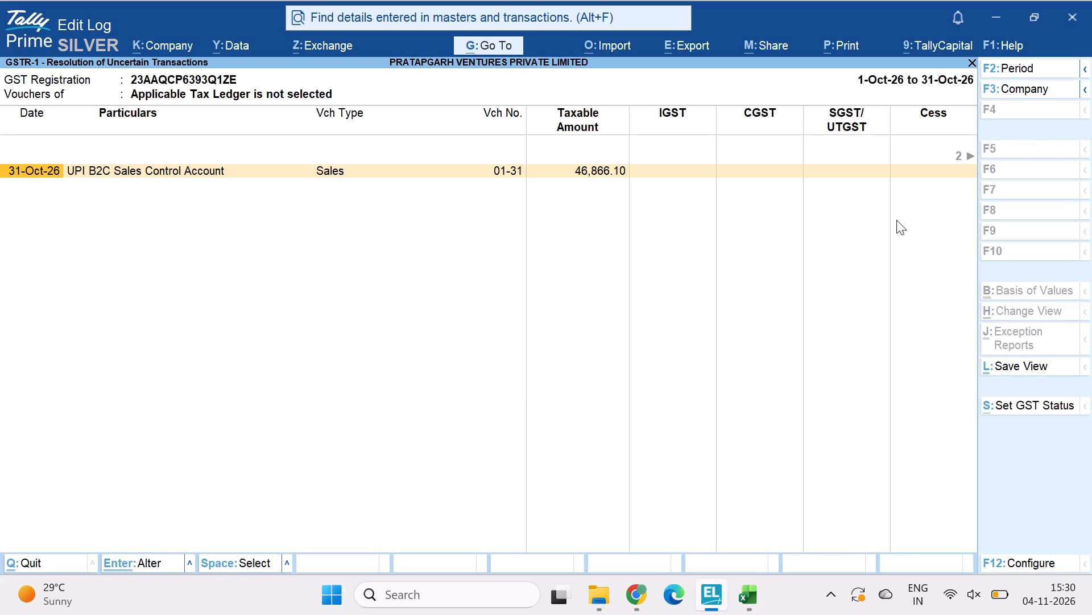
# Open the 31-Oct-26 sales voucher 01-31 for alteration and go to the Catering Services @ 18% amount.
pyautogui.press('Return')
pyautogui.click(955, 180)
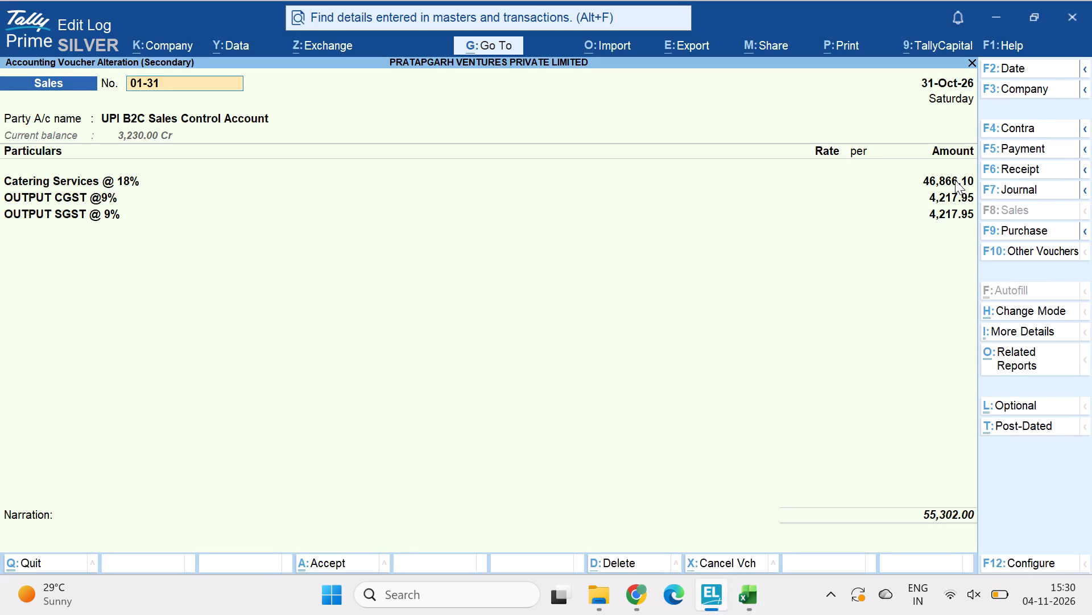
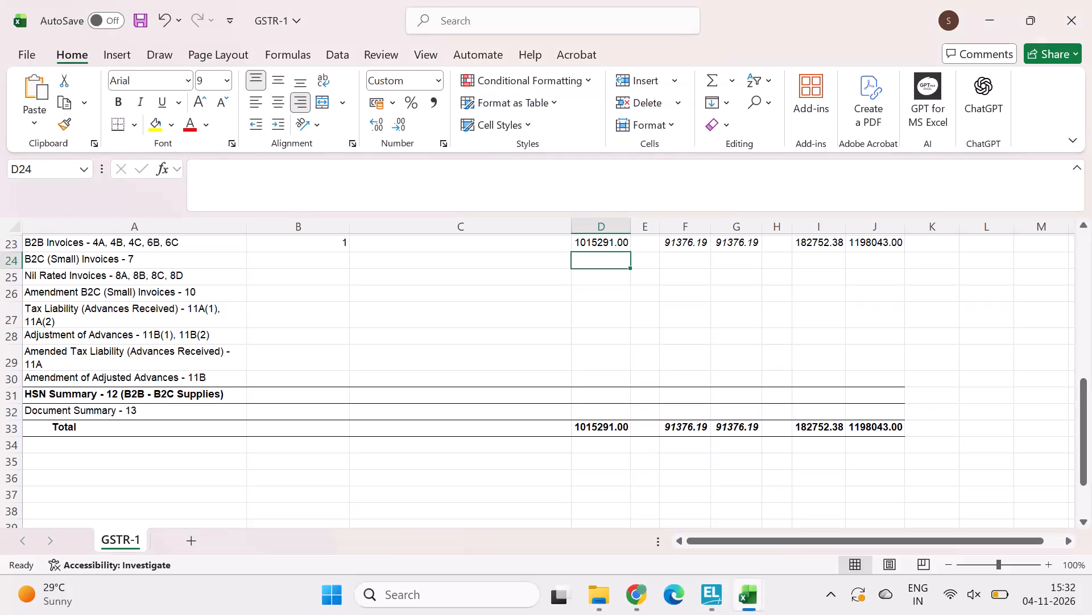
# Copy the Catering Services @ 18% amount 46,866.10 from the TallyPrime voucher into Excel cell D24 for B2C (Small) Invoices, in comma style.
pyautogui.hotkey('alt', 'Tab')
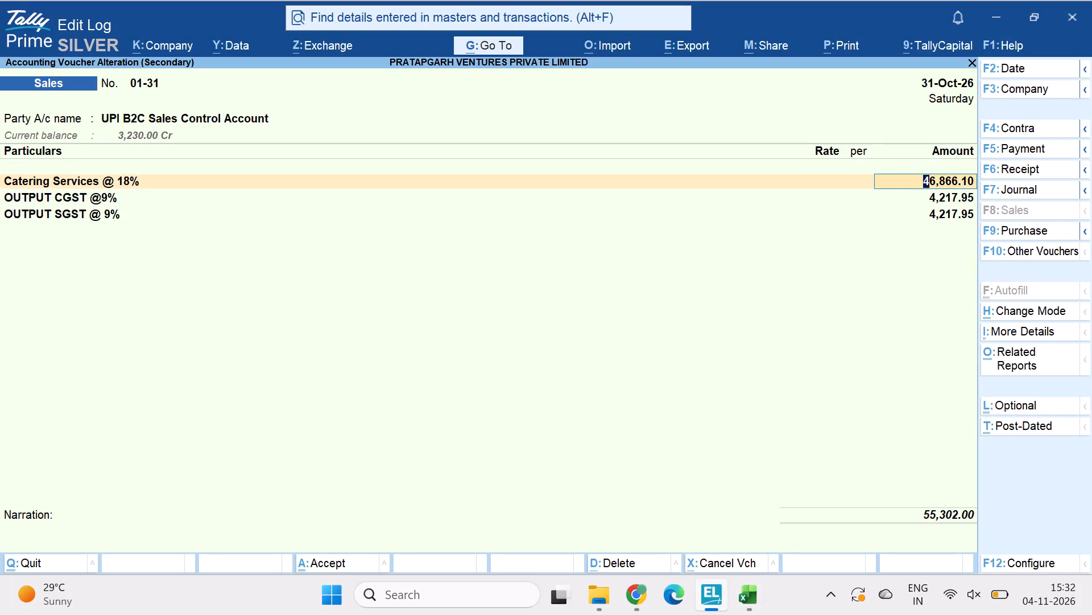
pyautogui.hotkey('ctrl', 'c')
pyautogui.hotkey('alt', 'Tab')
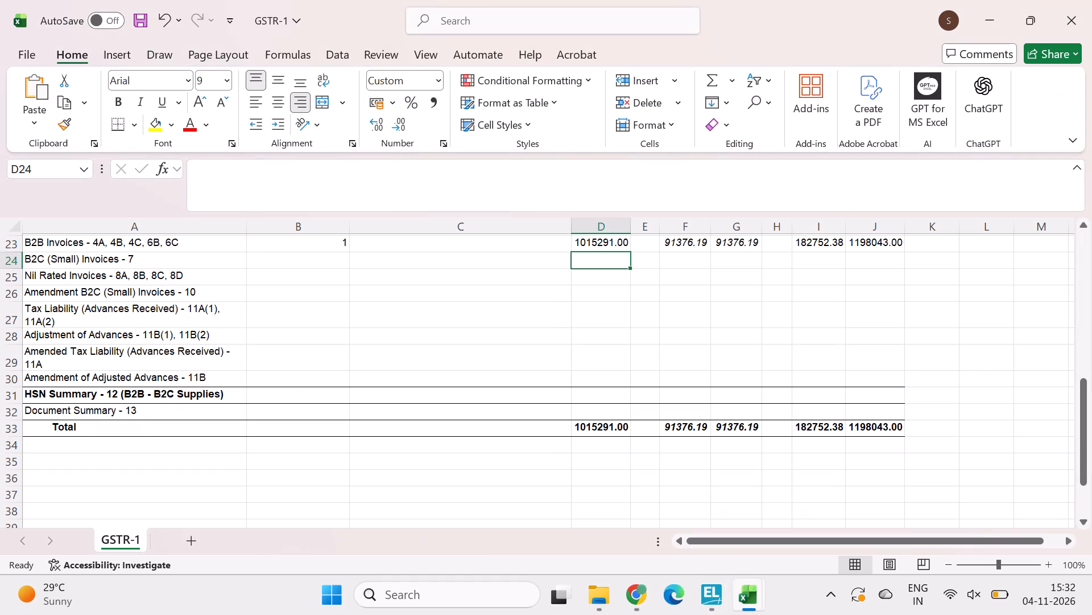
pyautogui.hotkey('ctrl', 'v')
pyautogui.press('Right')
pyautogui.press('Right')
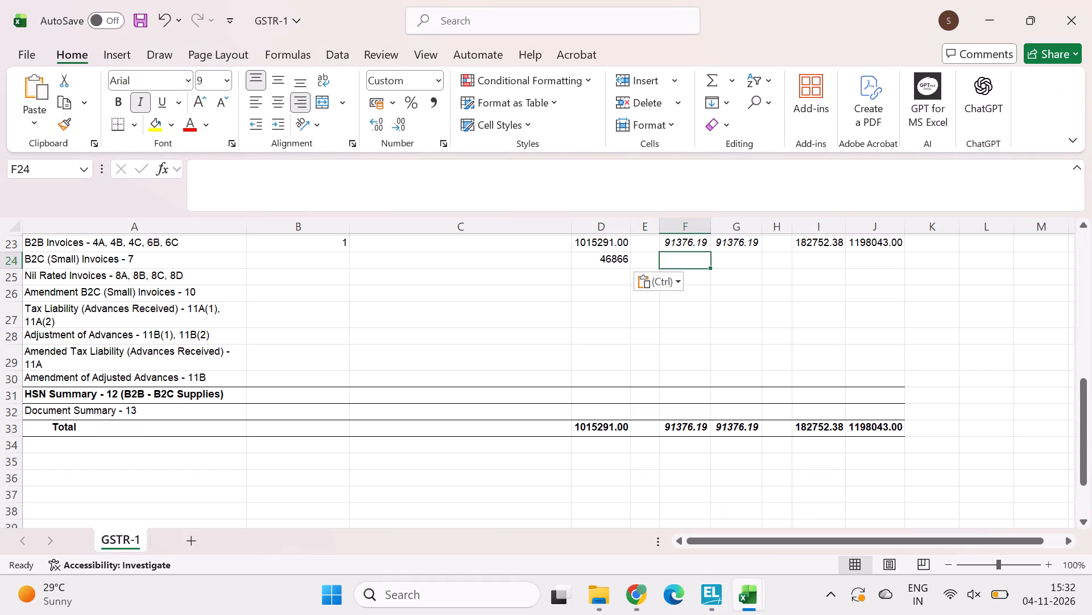
pyautogui.hotkey('alt', 'Tab')
pyautogui.hotkey('alt', 'Tab')
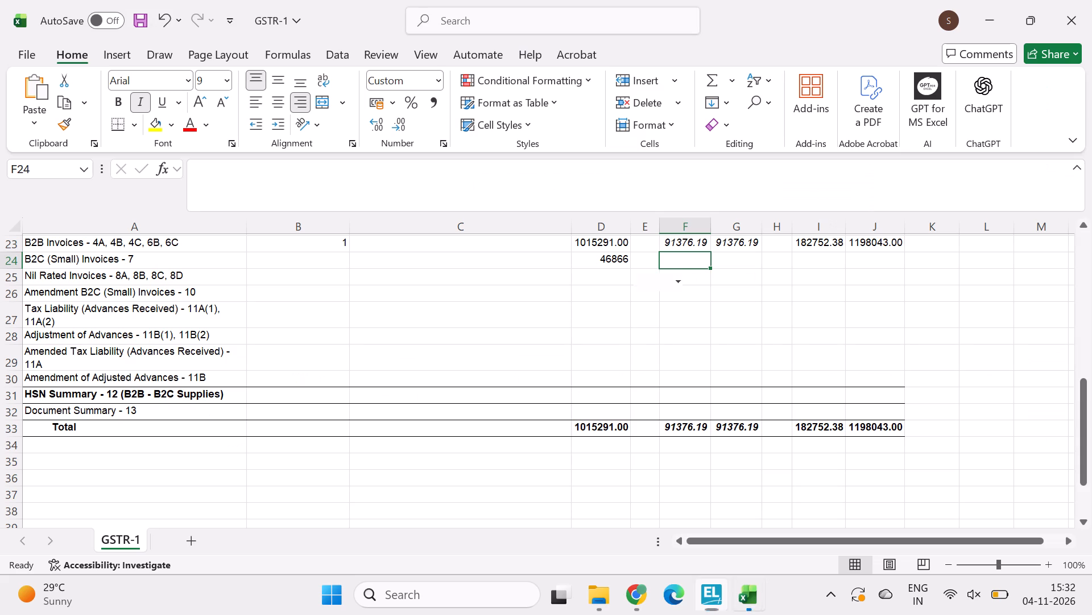
pyautogui.press('Left')
pyautogui.press('Left')
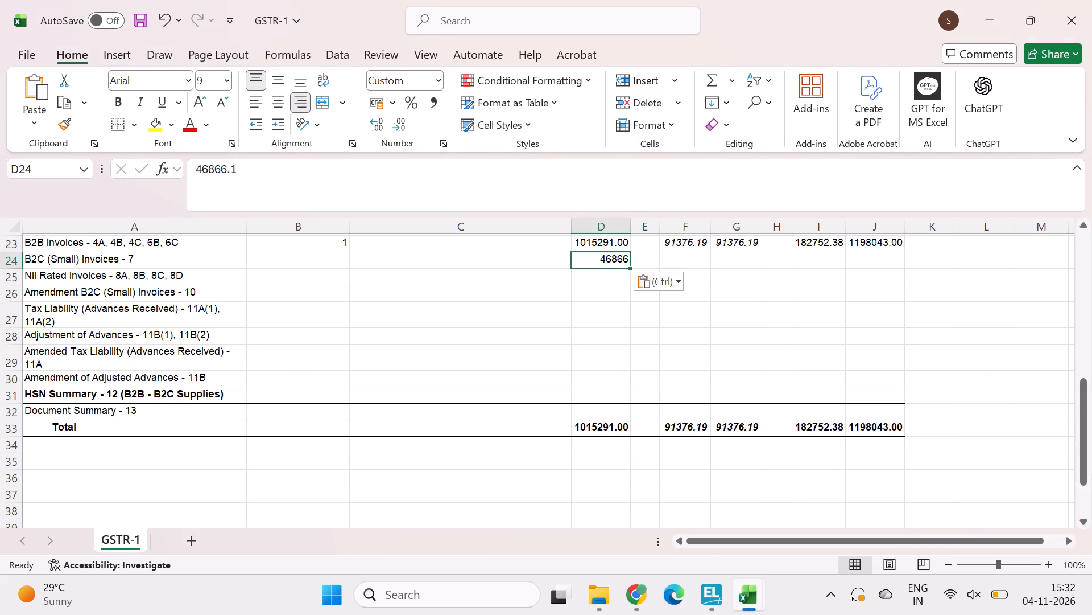
pyautogui.click(432, 104)
# Copy the OUTPUT CGST @9% amount 4,217.95 from the TallyPrime voucher into Excel cells F24 and G24, and apply comma style to both.
pyautogui.click(691, 260)
pyautogui.hotkey('alt', 'Tab')
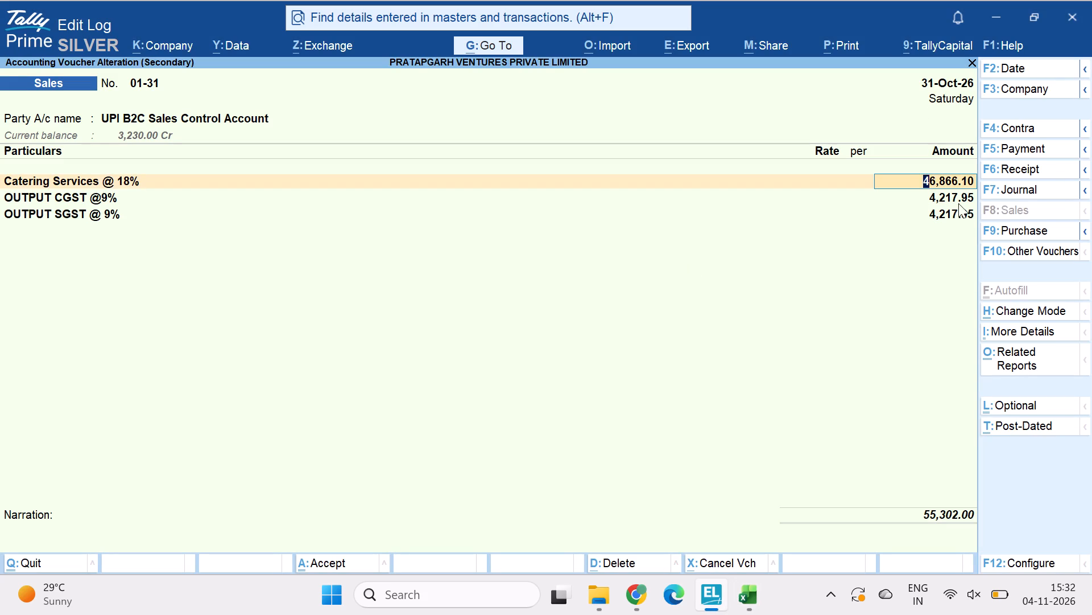
pyautogui.click(945, 192)
pyautogui.hotkey('ctrl', 'c')
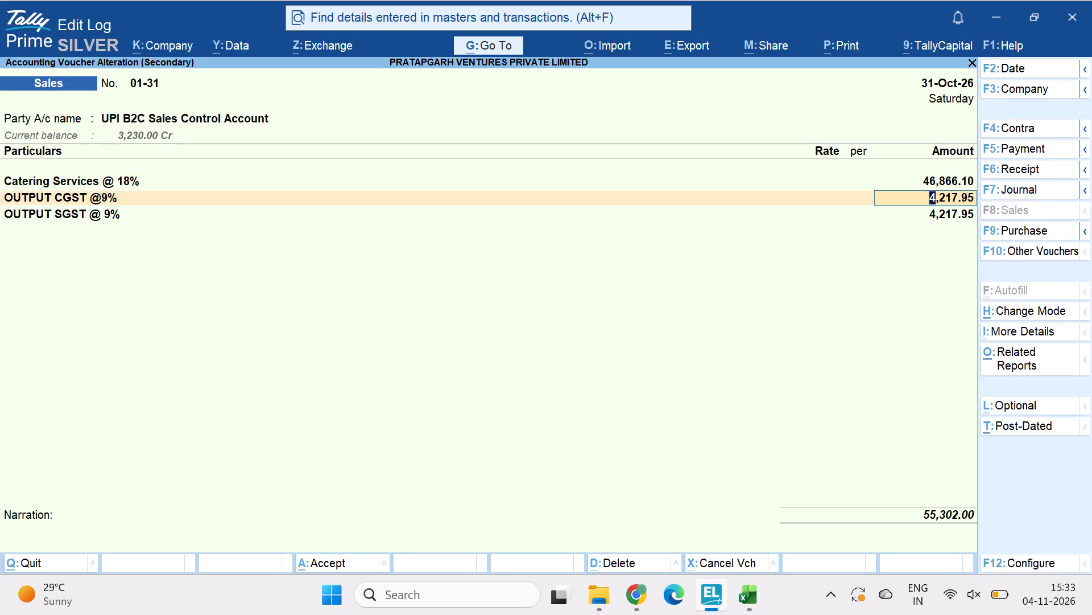
pyautogui.hotkey('alt', 'Tab')
pyautogui.hotkey('ctrl', 'v')
pyautogui.press('Right')
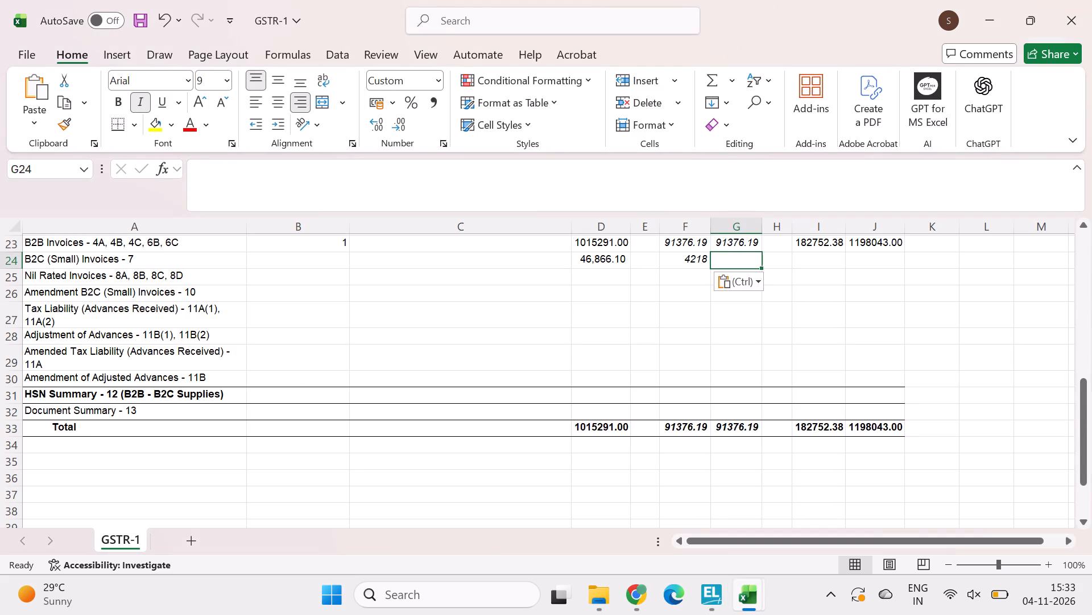
pyautogui.hotkey('ctrl', 'v')
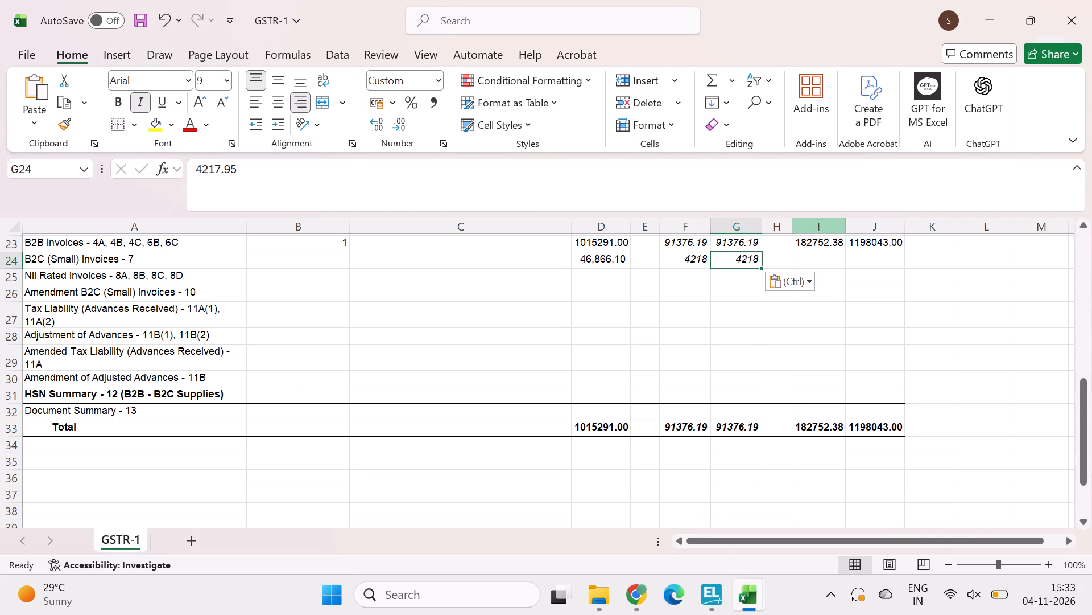
pyautogui.moveTo(685, 257); pyautogui.dragTo(729, 255)
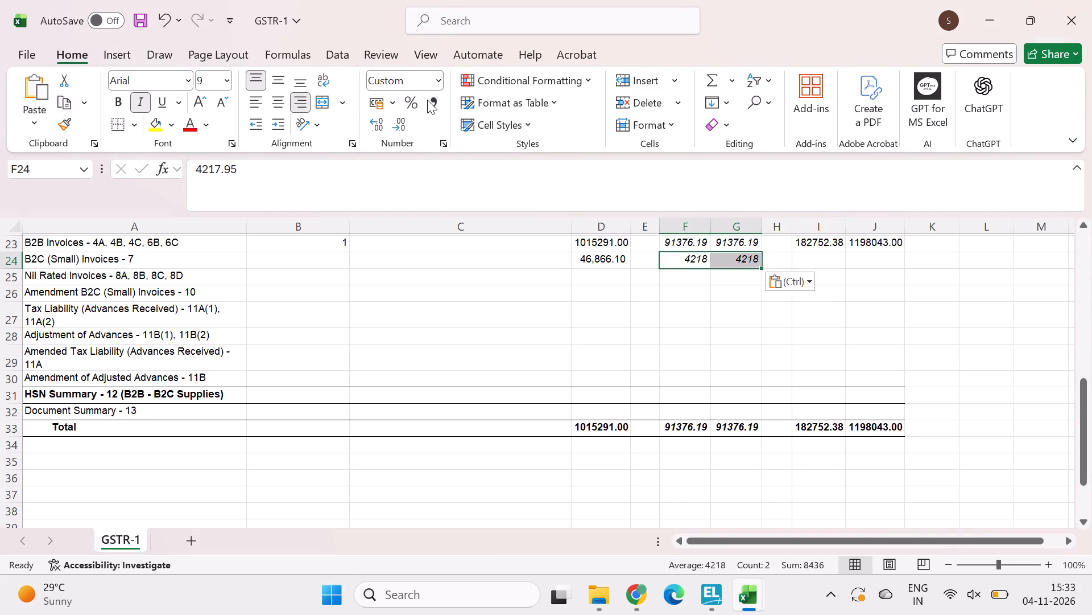
pyautogui.click(427, 100)
# Calculate the B2C (Small) Tax Amount in I24 as =F24+G24 and apply comma style to I24:J24.
pyautogui.scroll(1, 829, 278)
pyautogui.click(821, 383)
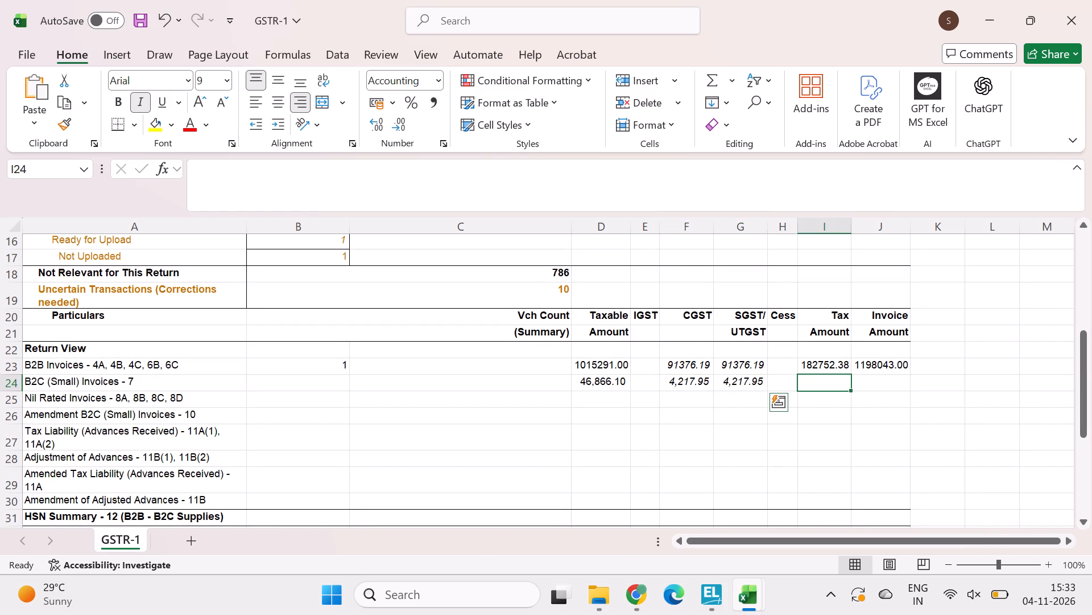
pyautogui.press('=')
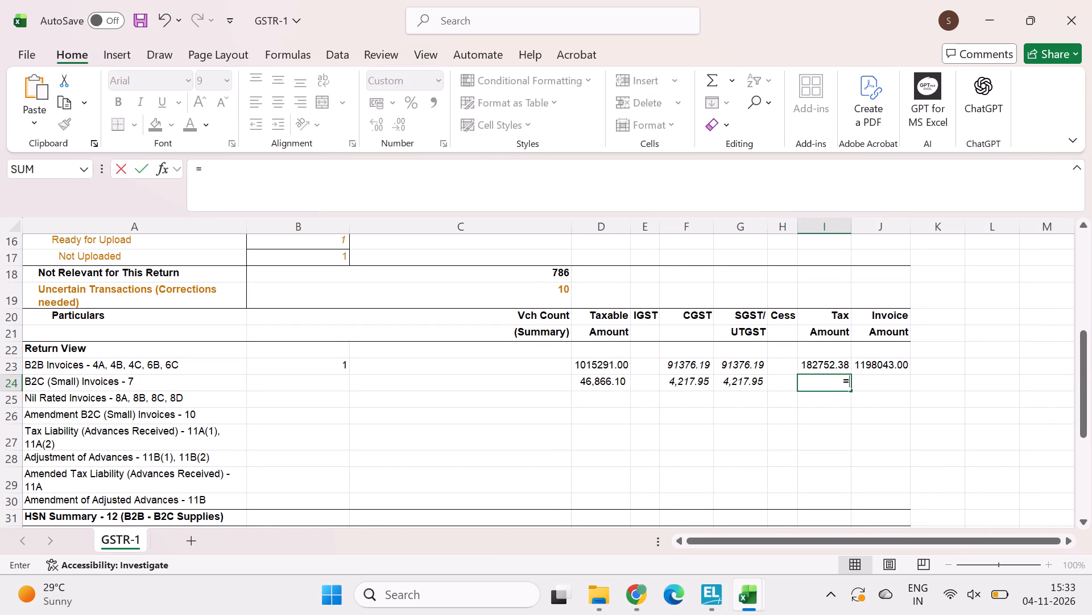
pyautogui.click(682, 382)
pyautogui.hotkey('shift', '+')
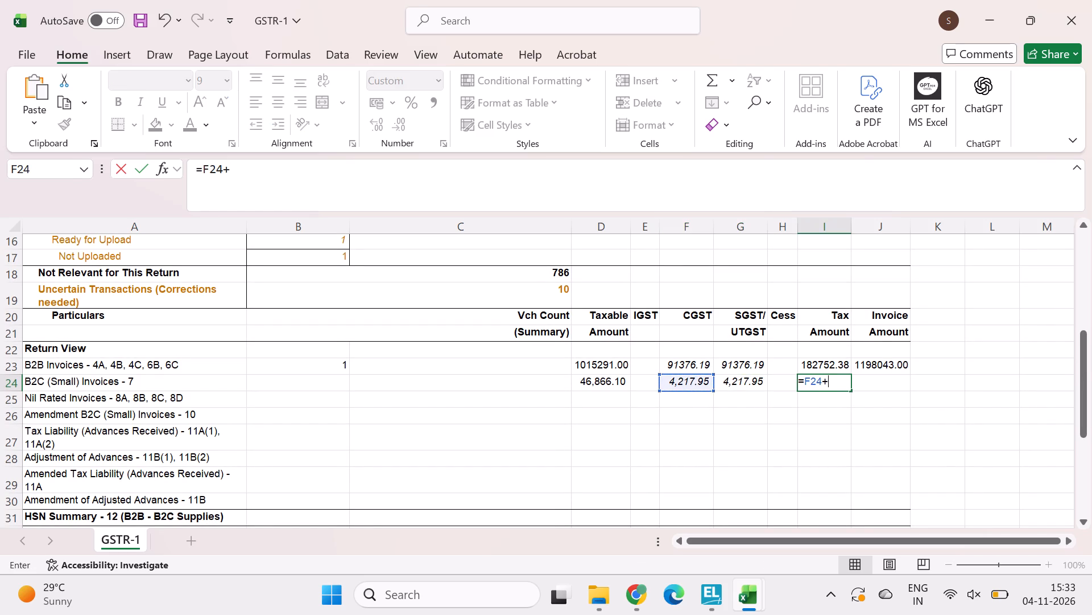
pyautogui.click(754, 376)
pyautogui.press('Return')
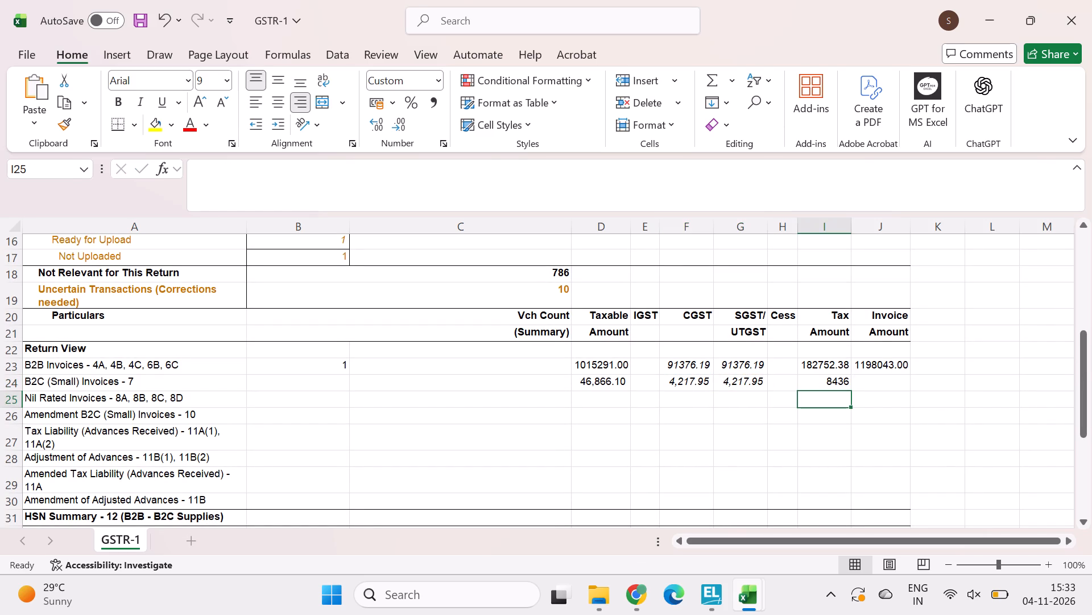
pyautogui.click(839, 376)
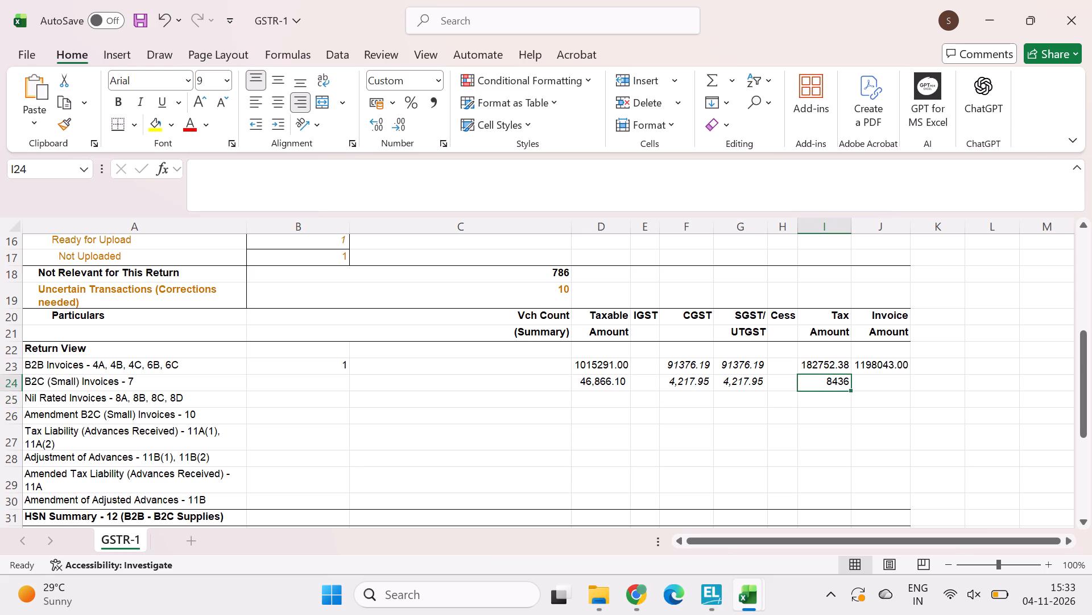
pyautogui.moveTo(832, 382); pyautogui.dragTo(878, 382)
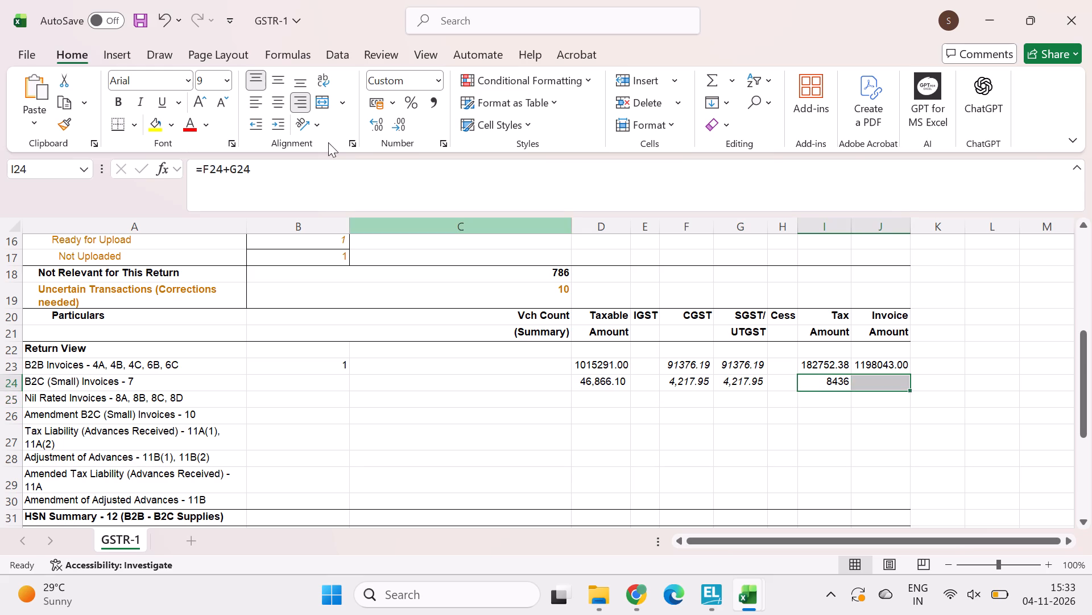
pyautogui.click(431, 106)
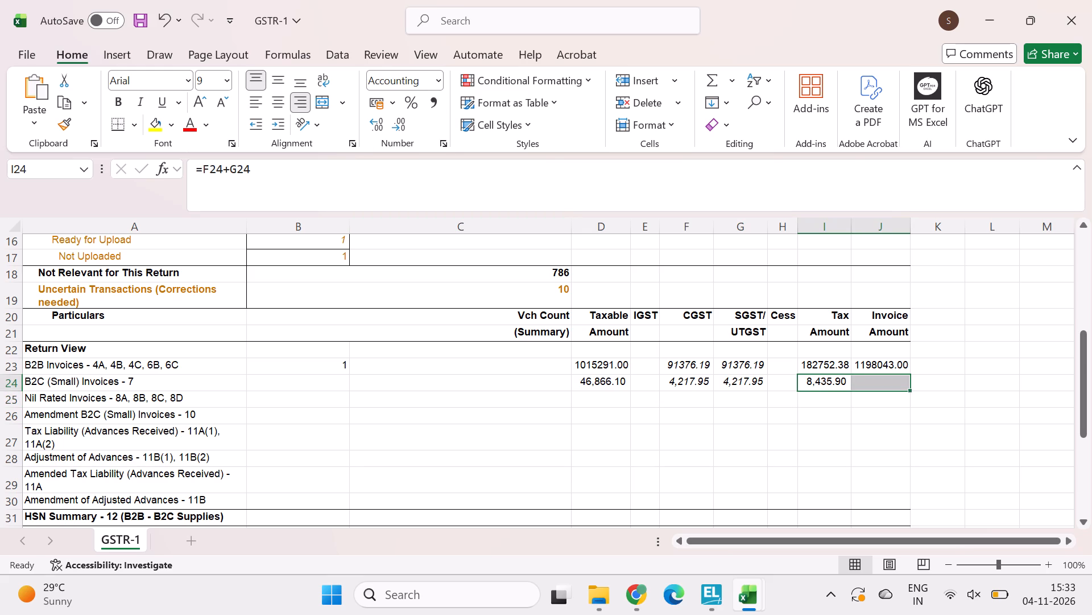
# Calculate the B2C (Small) Invoice Amount in J24 as D24 plus I24.
pyautogui.click(884, 389)
pyautogui.click(882, 385)
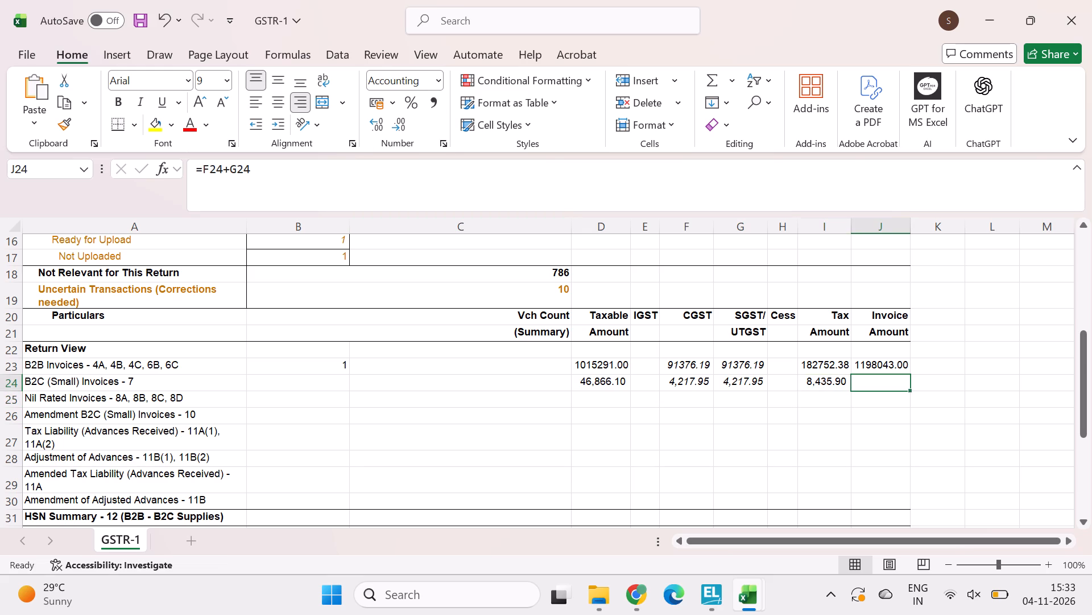
pyautogui.press('=')
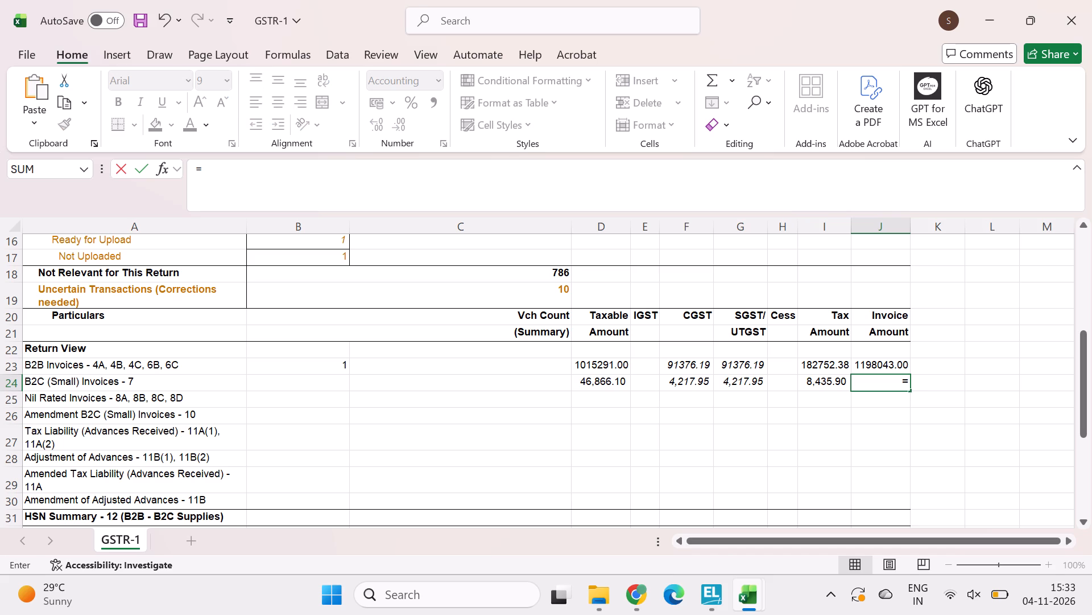
pyautogui.click(619, 384)
pyautogui.hotkey('shift', '+')
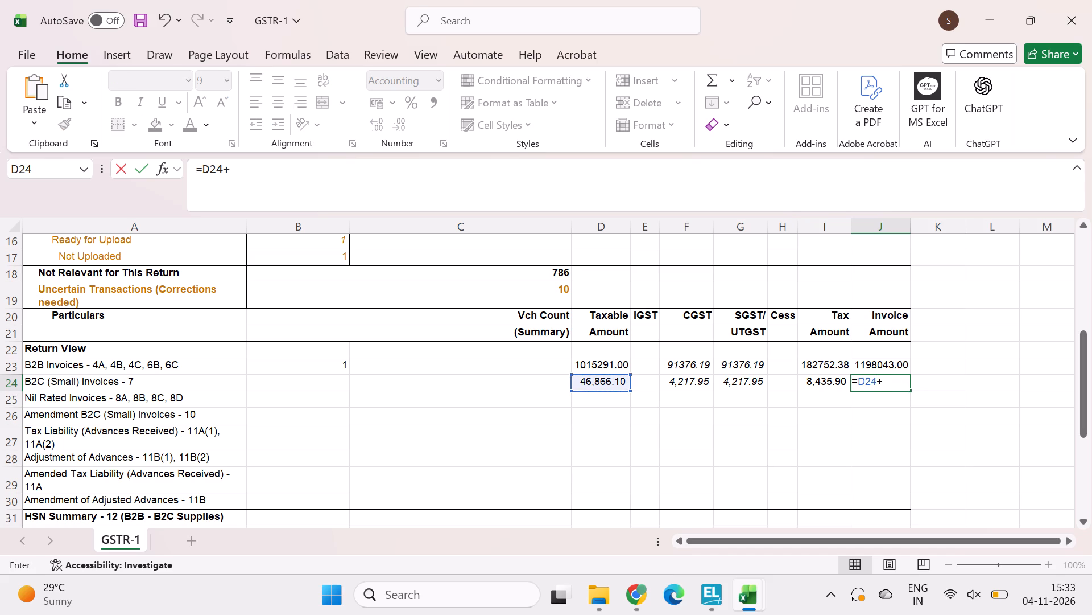
pyautogui.click(828, 383)
pyautogui.press('Return')
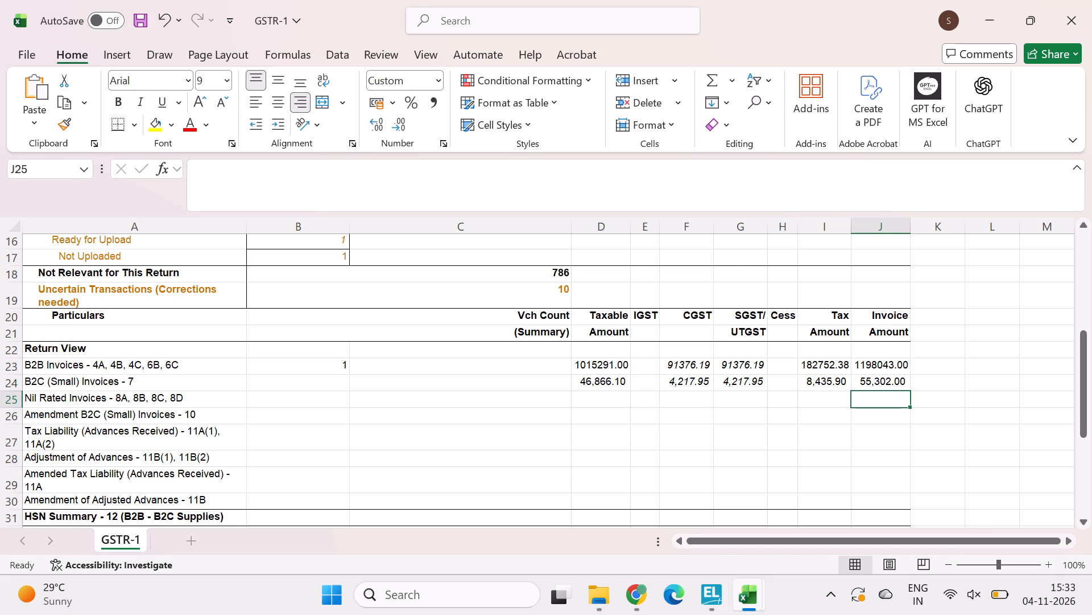
# Replace the Taxable Amount total in D33 with the formula =SUM(D22:D26).
pyautogui.scroll(-1, 809, 441)
pyautogui.click(603, 409)
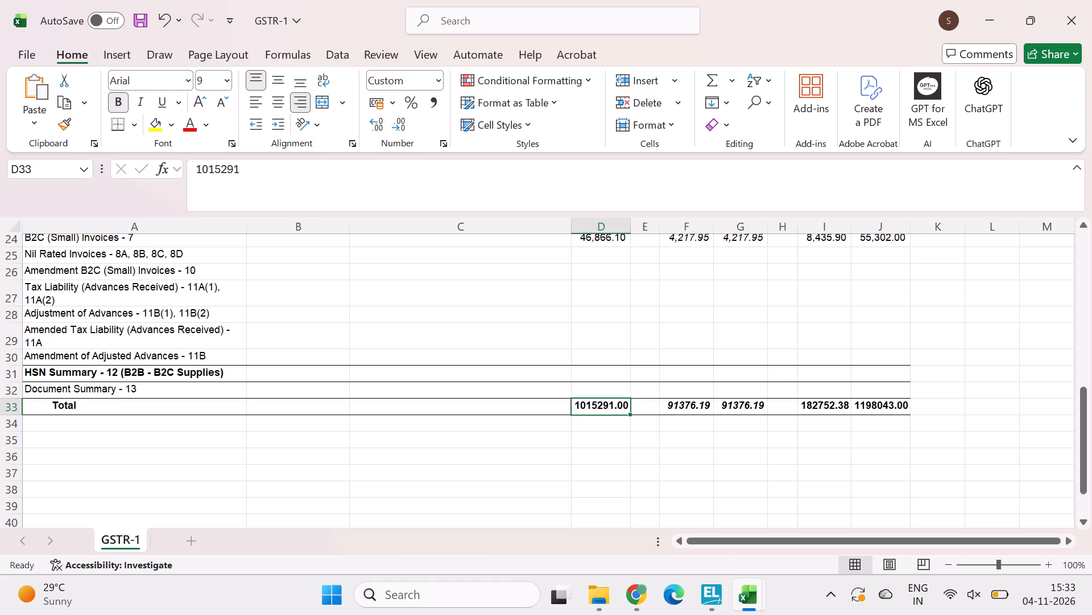
pyautogui.write('=s')
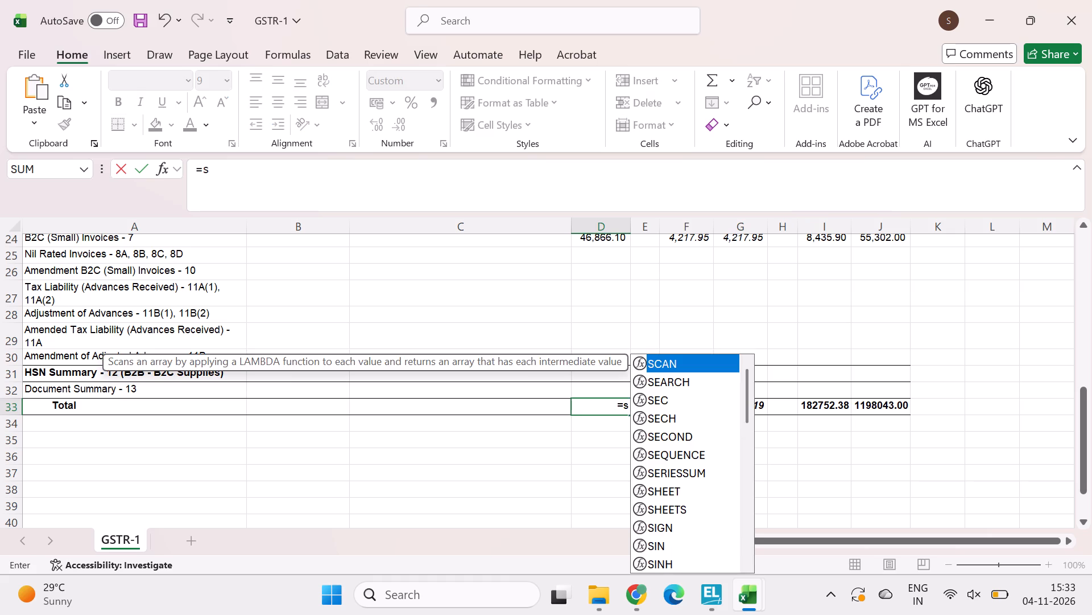
pyautogui.write('um(')
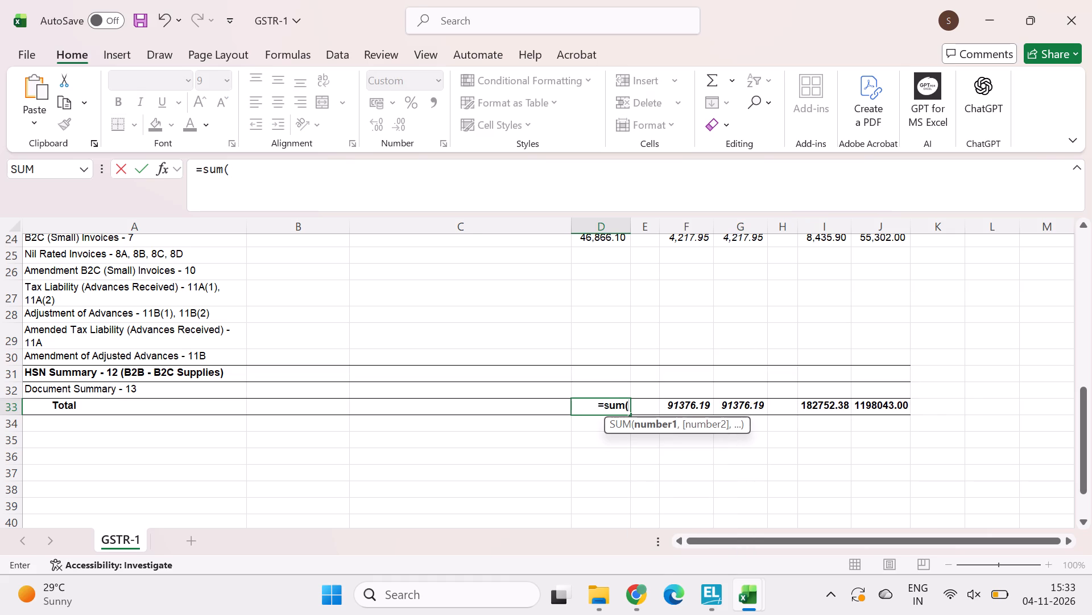
pyautogui.scroll(1, 585, 318)
pyautogui.moveTo(609, 290); pyautogui.dragTo(616, 345)
pyautogui.press('Return')
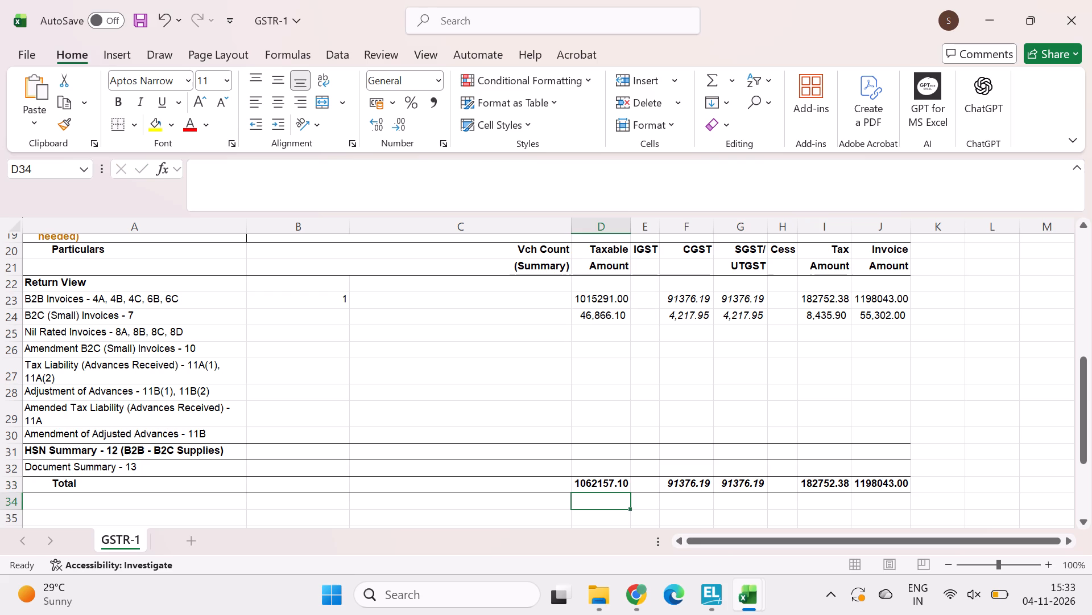
# Fill the D33 sum formula across the Total row through the Invoice Amount column J.
pyautogui.click(619, 480)
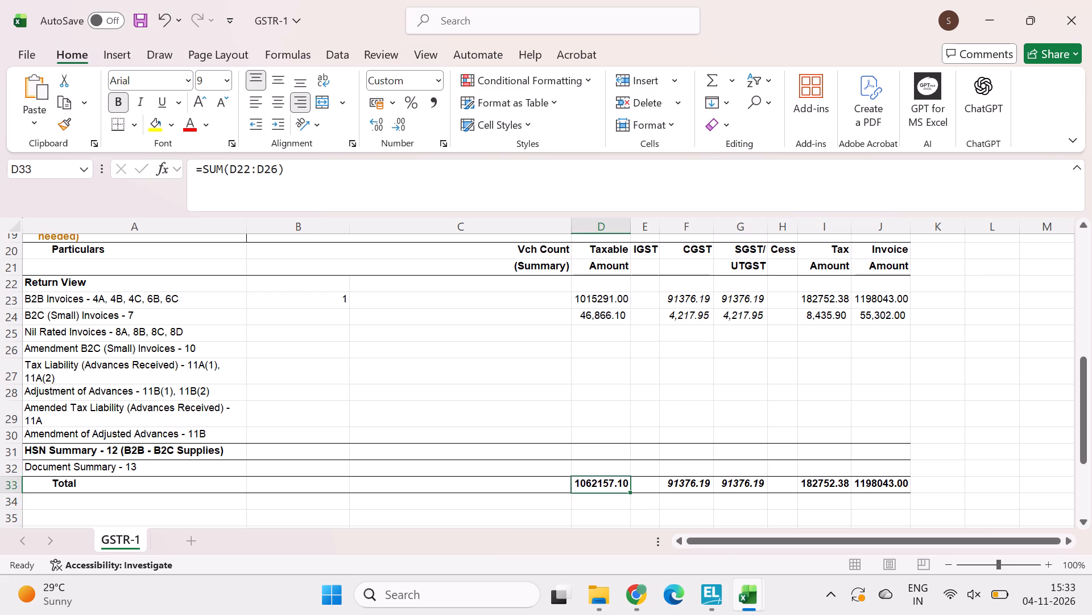
pyautogui.moveTo(628, 495); pyautogui.dragTo(910, 497)
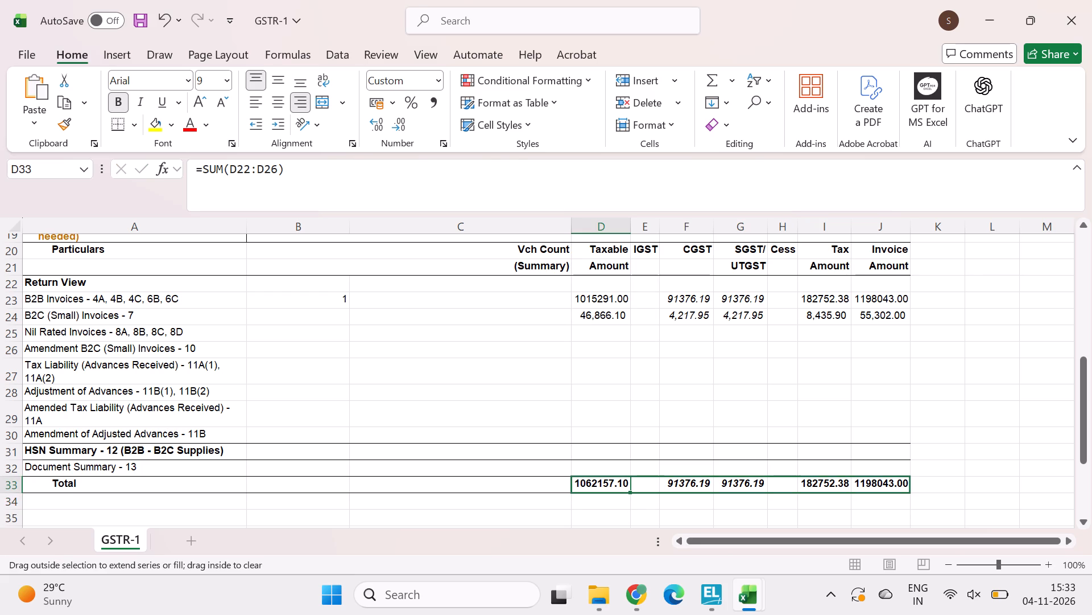
pyautogui.moveTo(910, 497); pyautogui.dragTo(911, 498)
pyautogui.click(822, 387)
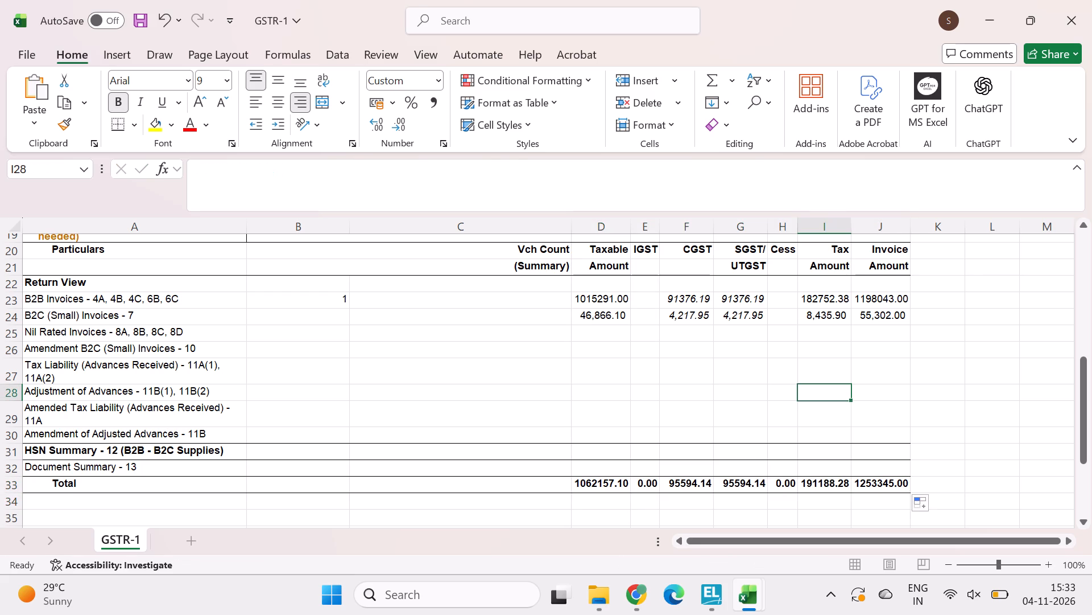
# Clear the Cess total in cell H33.
pyautogui.click(784, 484)
pyautogui.press('Delete')
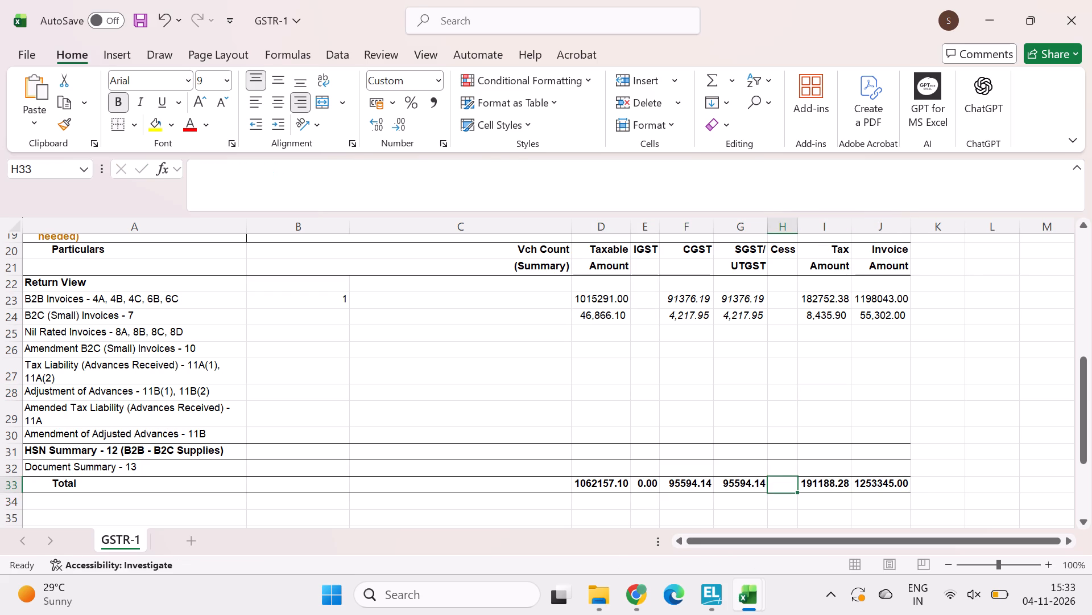
pyautogui.click(806, 386)
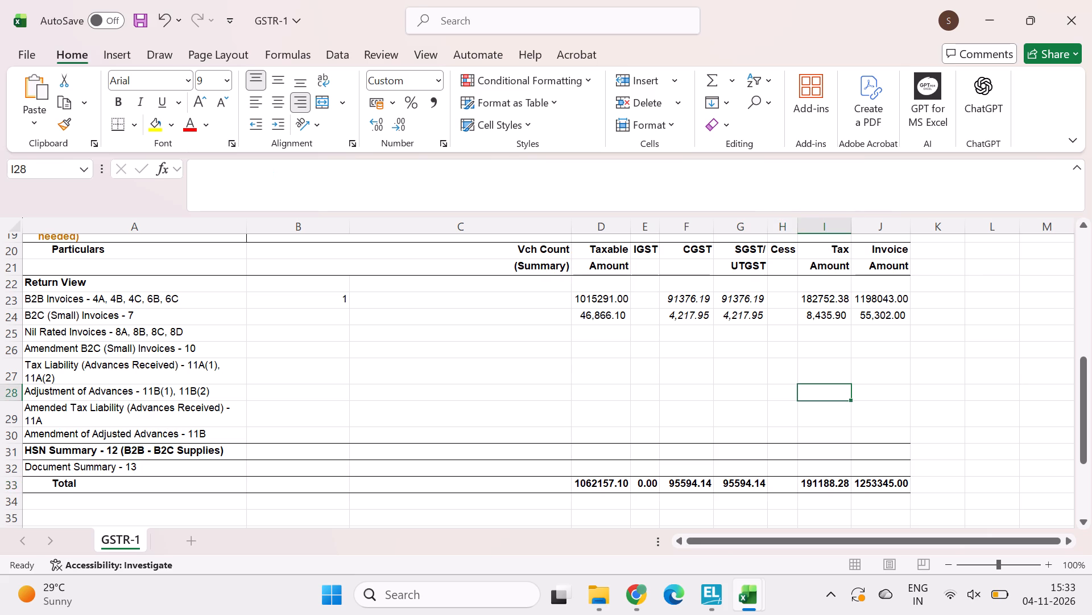
# Review the GSTR-1 sheet from the Total row up to the company header, checking the B2B and B2C figures.
pyautogui.scroll(-3, 845, 457)
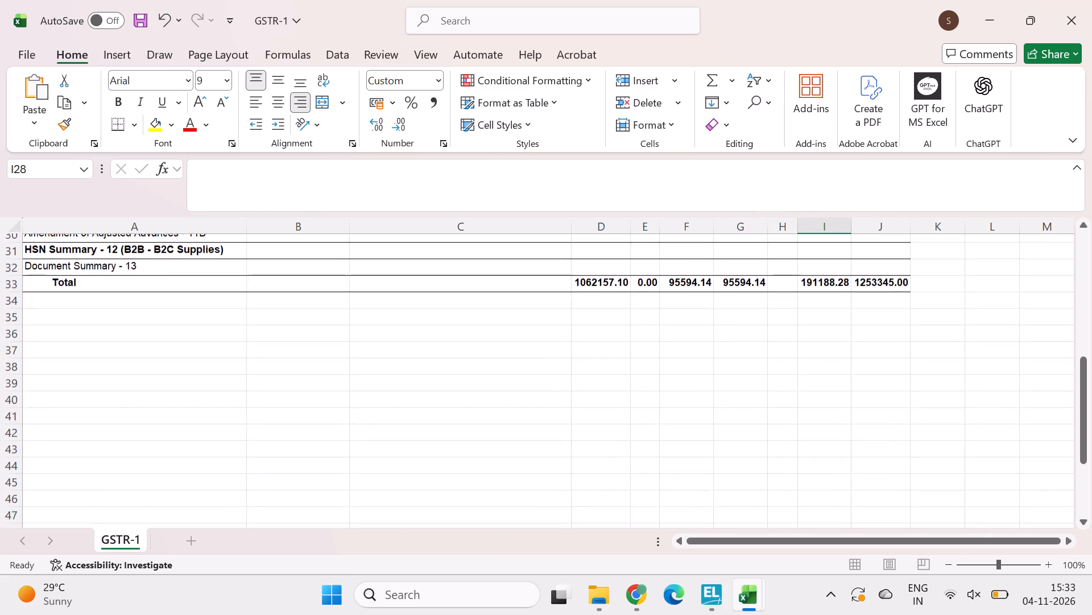
pyautogui.scroll(1, 845, 457)
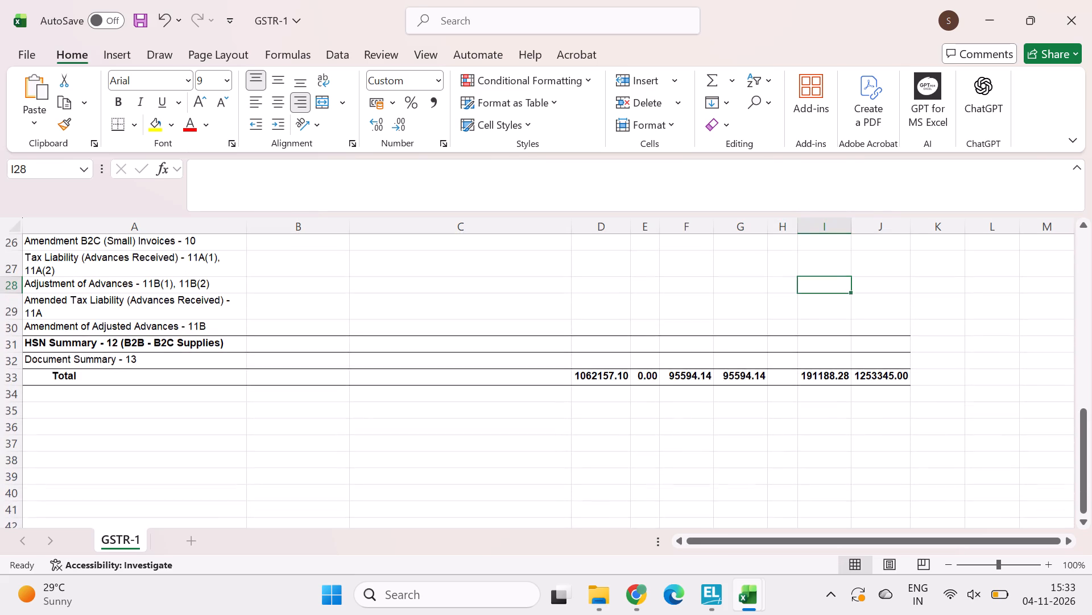
pyautogui.scroll(1, 708, 300)
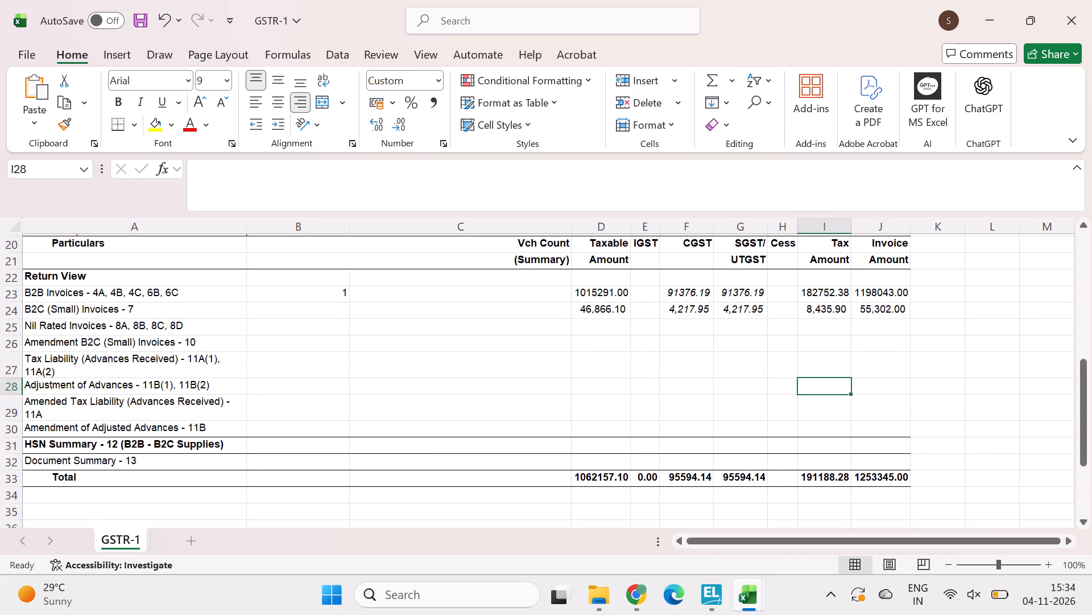
pyautogui.scroll(1, 565, 352)
pyautogui.scroll(-1, 421, 426)
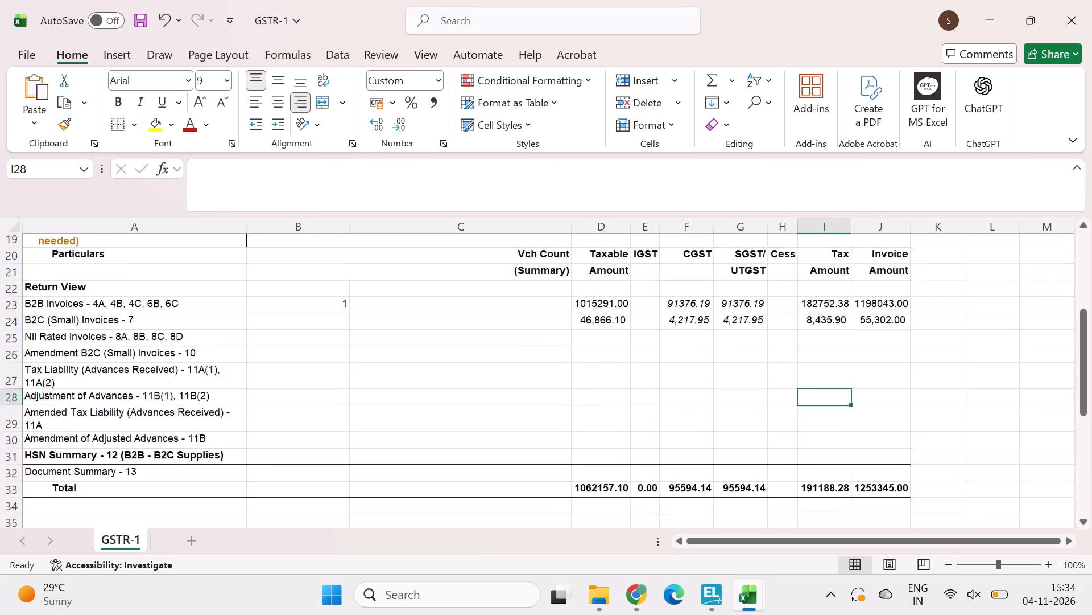
pyautogui.scroll(-1, 421, 426)
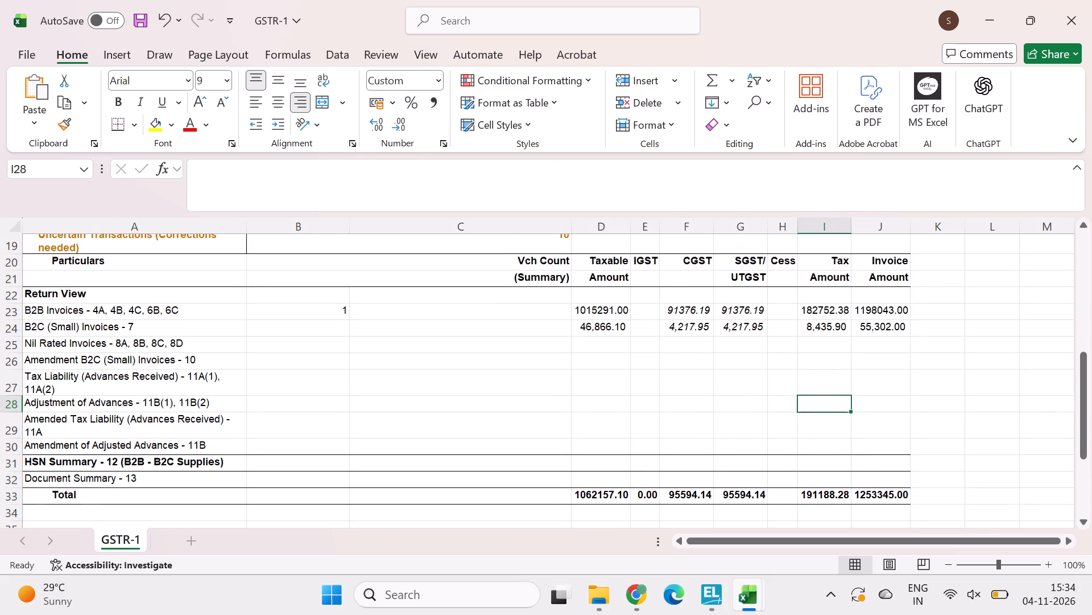
pyautogui.scroll(1, 51, 257)
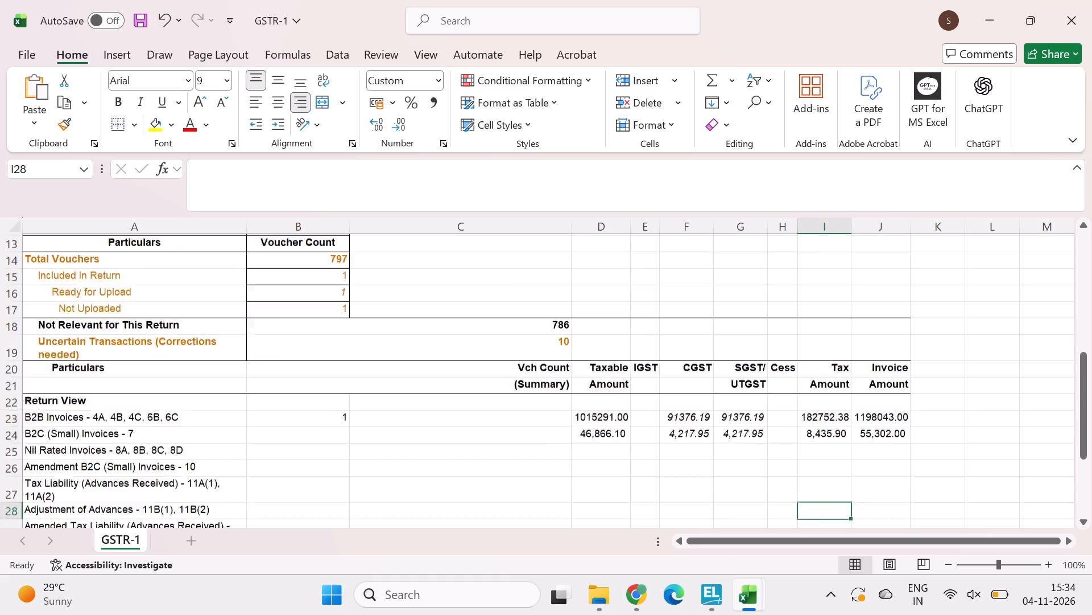
pyautogui.scroll(3, 51, 257)
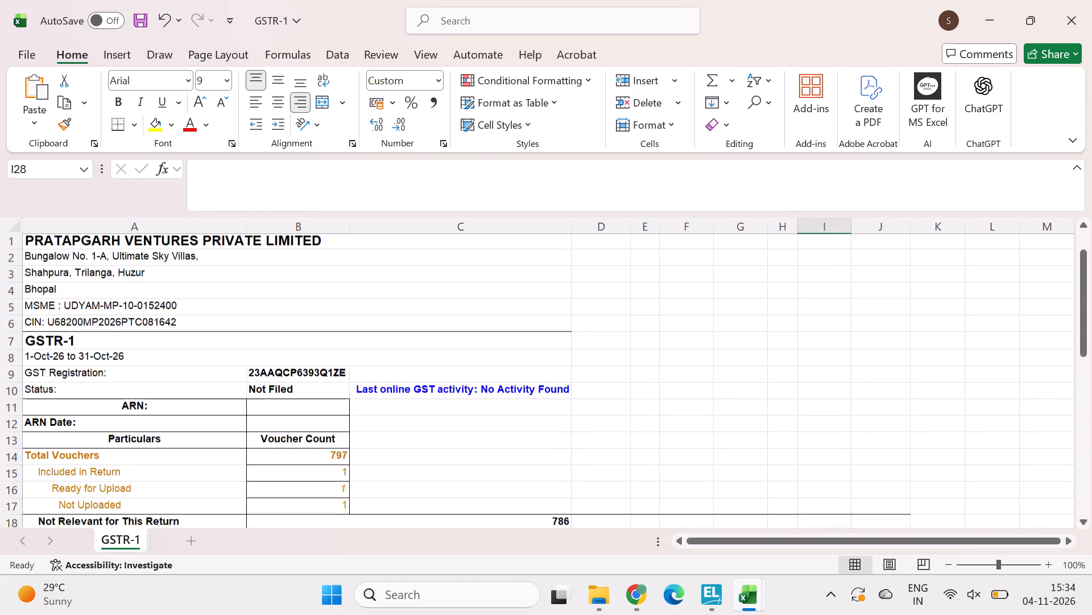
# Delete rows 11 to 19 of the GSTR-1 sheet, from the ARN row through the Uncertain Transactions row.
pyautogui.scroll(1, 51, 257)
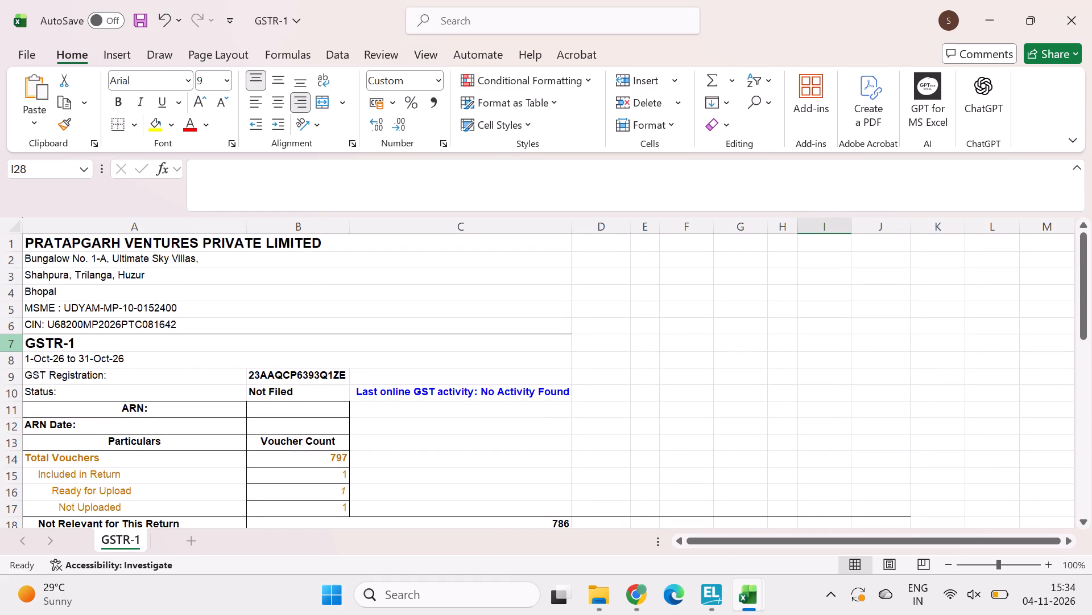
pyautogui.moveTo(9, 346); pyautogui.dragTo(51, 434)
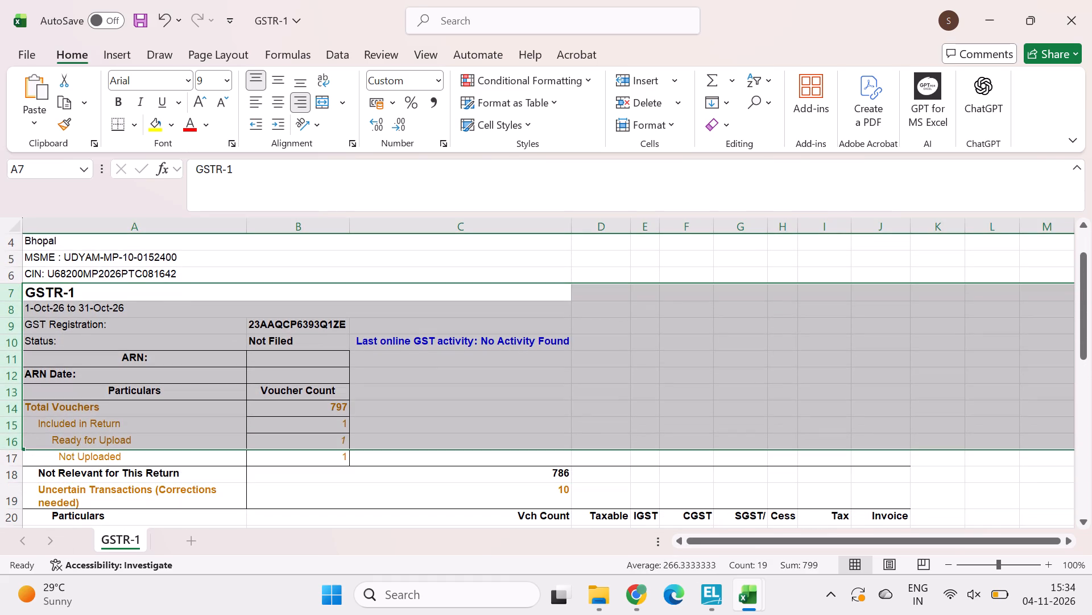
pyautogui.click(1, 350)
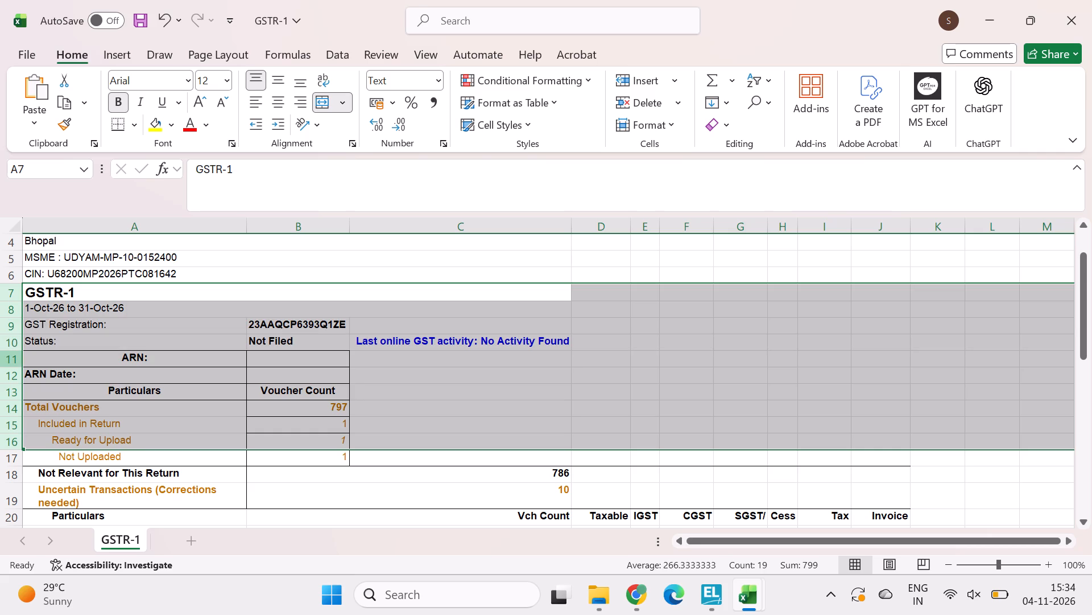
pyautogui.click(9, 361)
pyautogui.moveTo(9, 361); pyautogui.dragTo(53, 546)
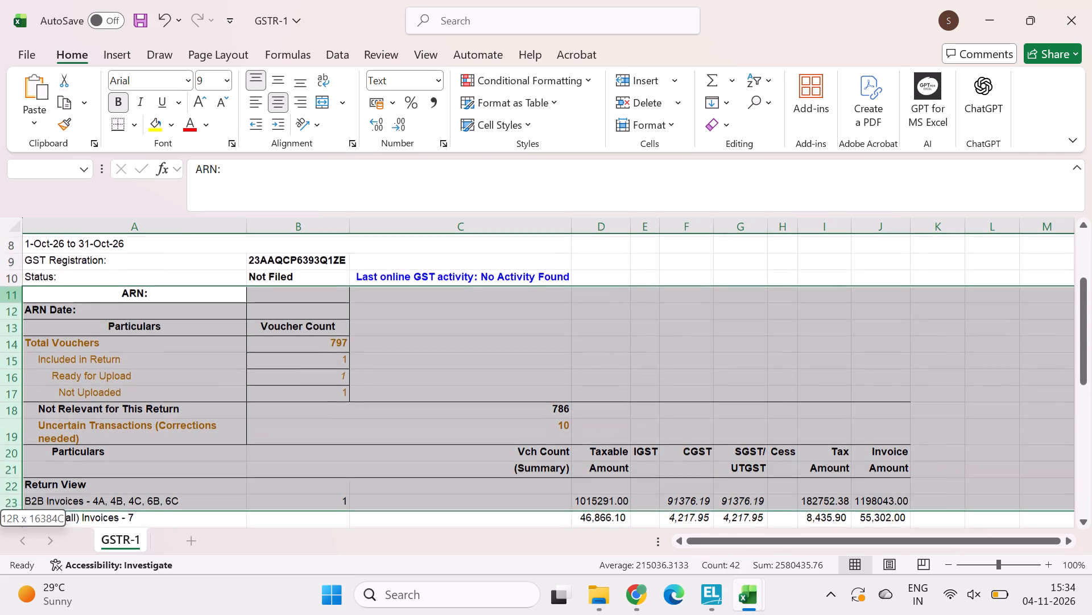
pyautogui.moveTo(53, 546); pyautogui.dragTo(67, 399)
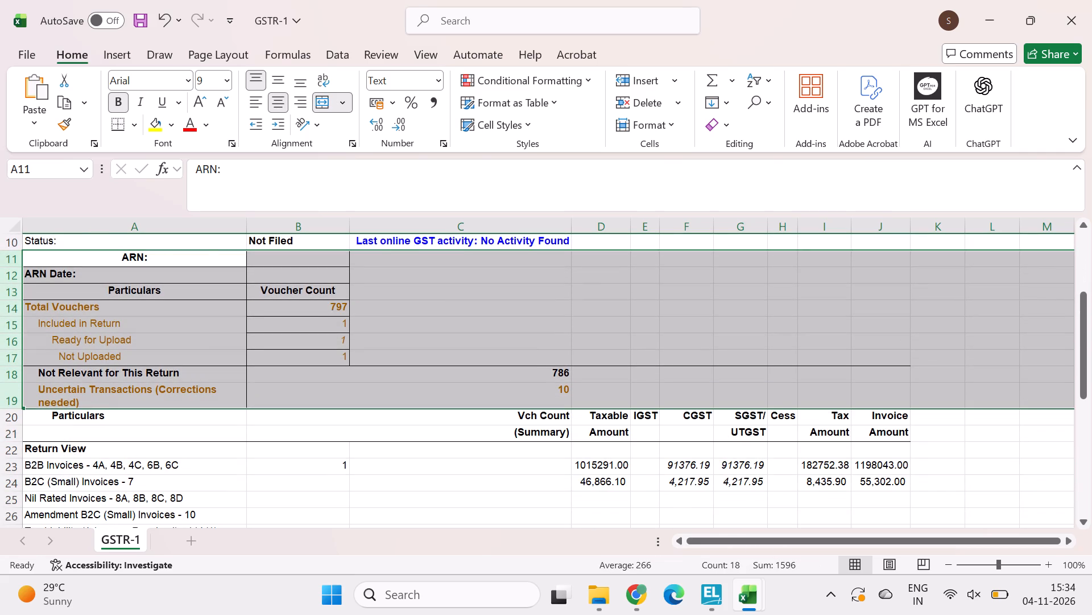
pyautogui.hotkey('ctrl', '-')
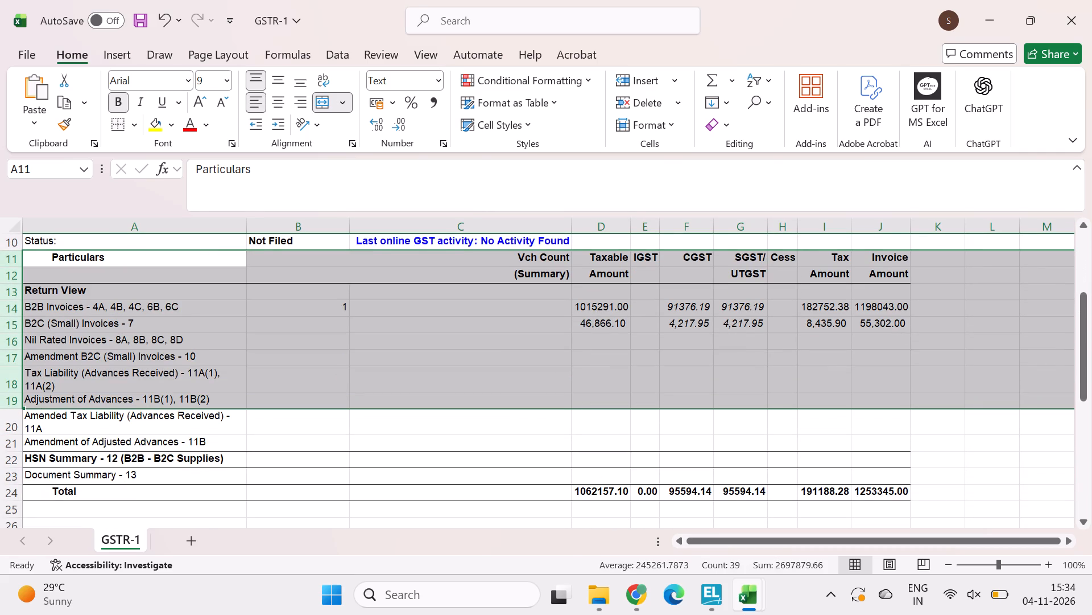
pyautogui.click(478, 328)
# Select the whole GSTR-1 report from the company name in A1 through the Total row's Invoice Amount in column J.
pyautogui.scroll(2, 607, 376)
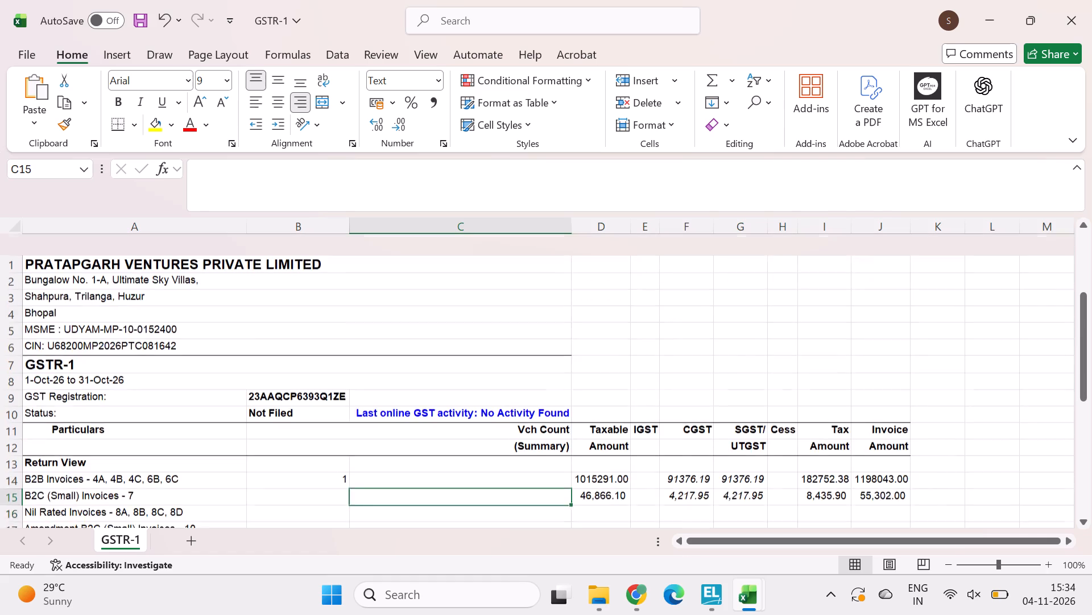
pyautogui.scroll(3, 607, 376)
pyautogui.scroll(-1, 562, 404)
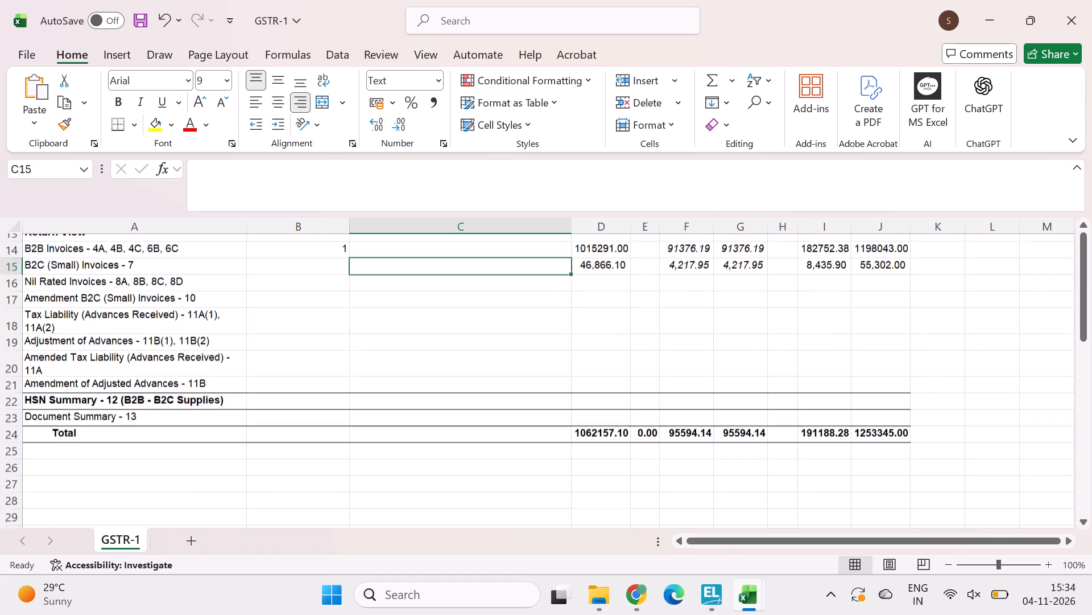
pyautogui.scroll(-1, 562, 404)
pyautogui.scroll(2, 562, 404)
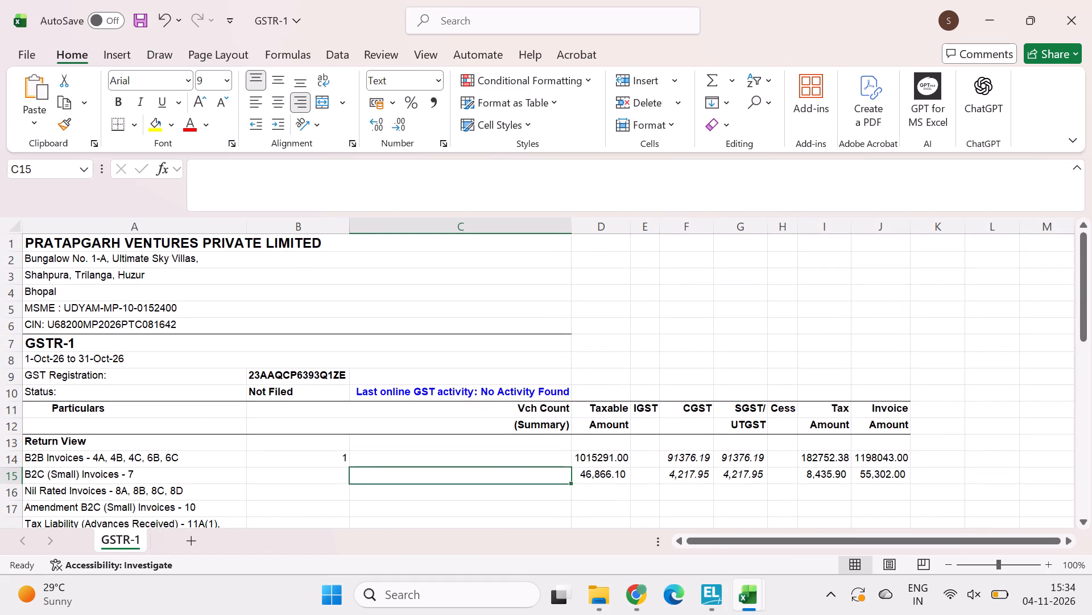
pyautogui.moveTo(96, 240); pyautogui.dragTo(882, 515)
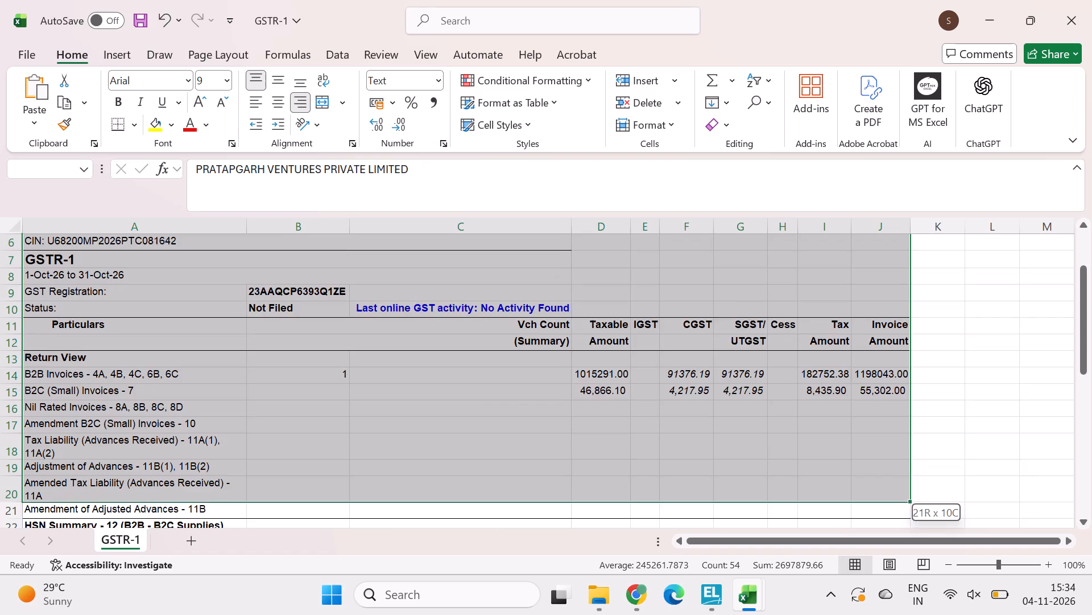
pyautogui.moveTo(882, 515); pyautogui.dragTo(853, 490)
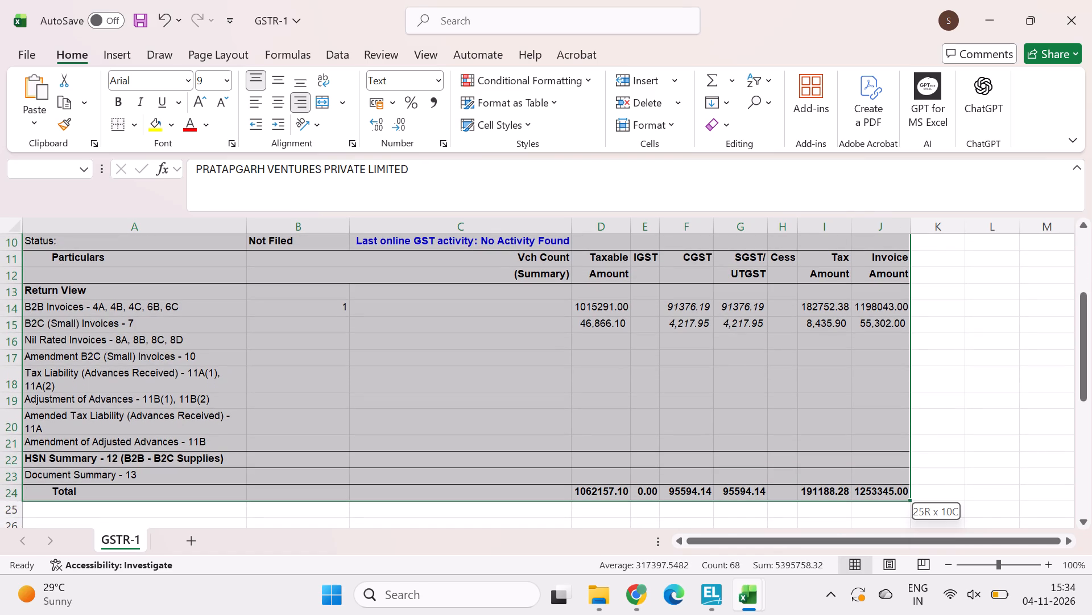
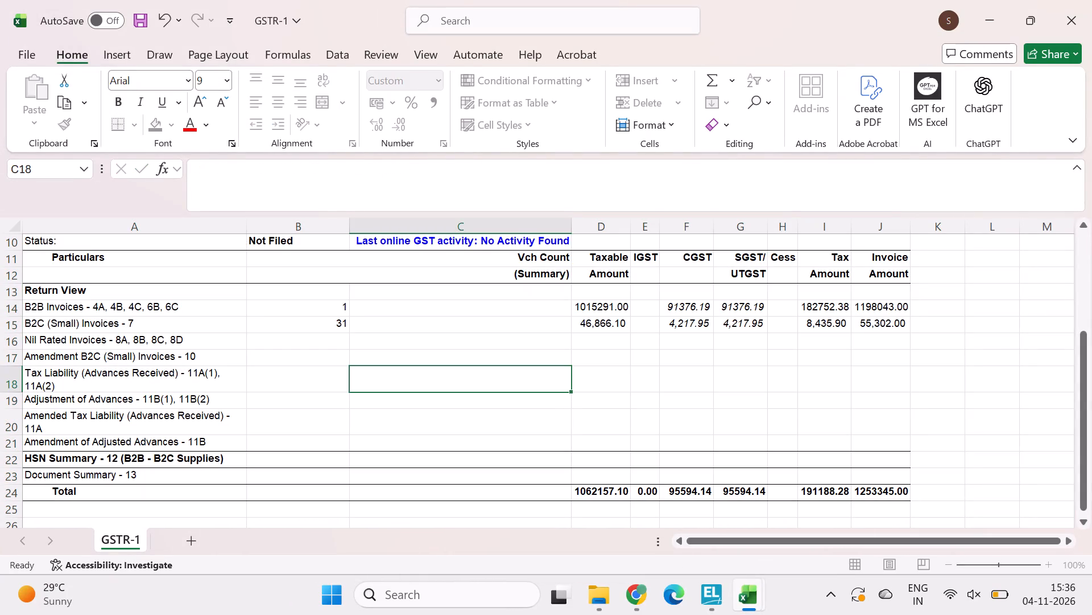
# Copy the GSTR-1 summary from the company name in A1 through the Total row and Invoice Amount column, and switch to TallyPrime.
pyautogui.scroll(3, 191, 304)
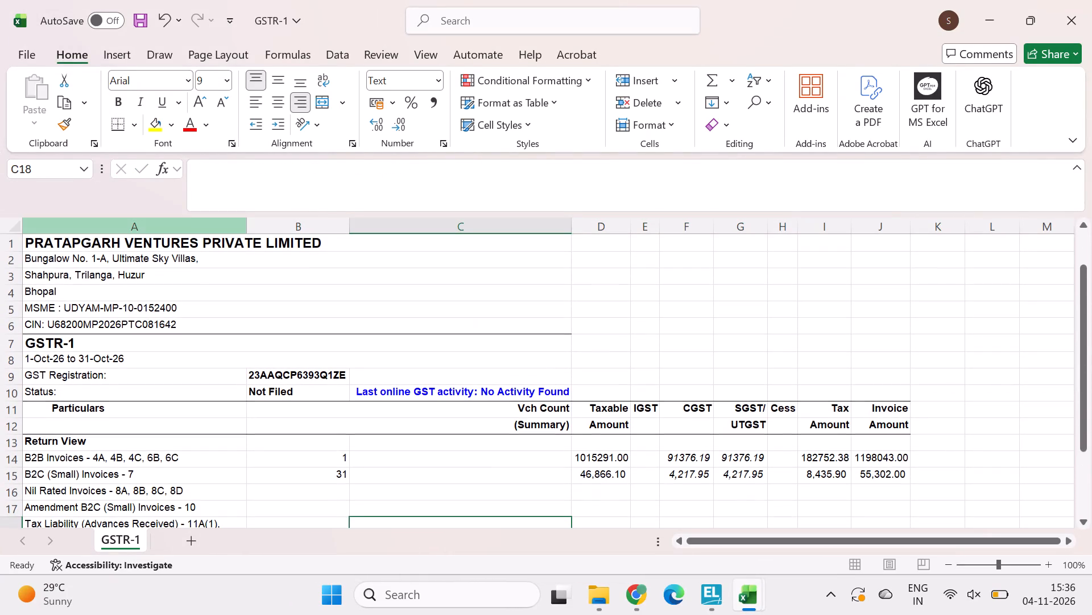
pyautogui.moveTo(64, 243); pyautogui.dragTo(877, 560)
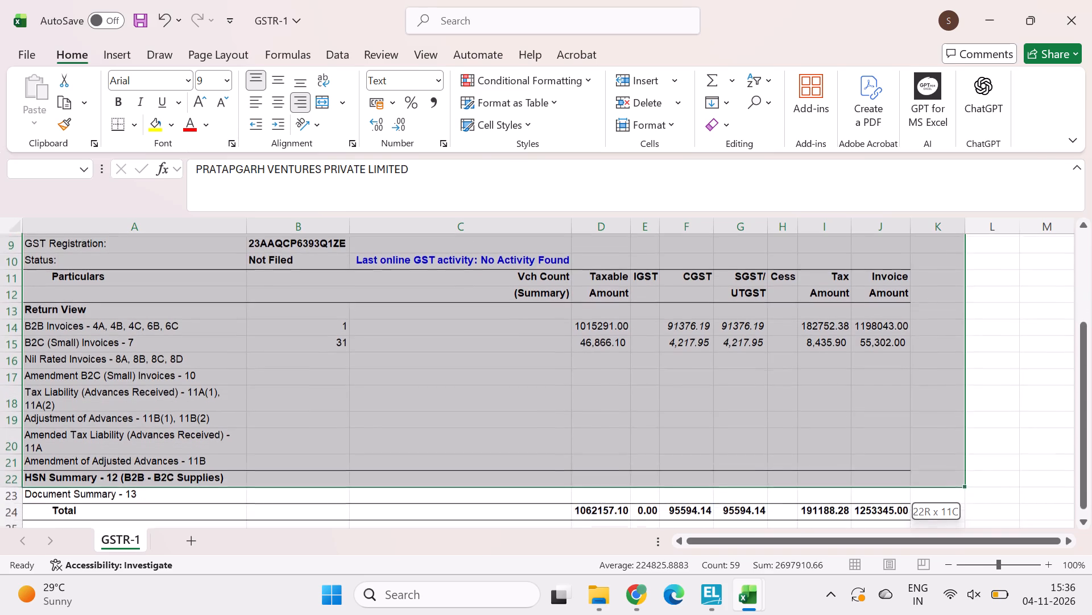
pyautogui.moveTo(877, 560); pyautogui.dragTo(854, 478)
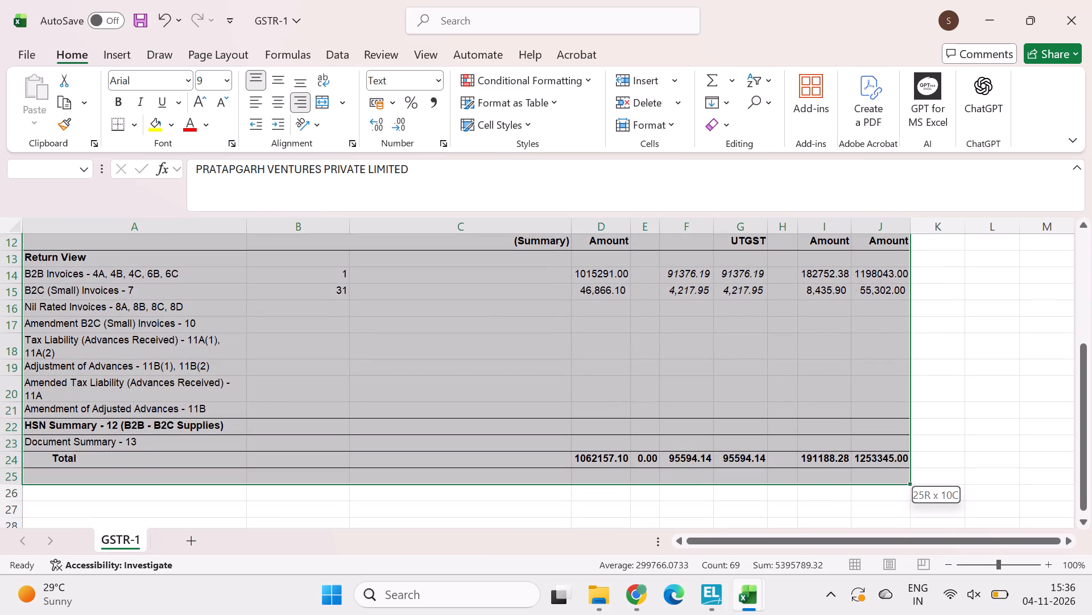
pyautogui.moveTo(854, 478); pyautogui.dragTo(858, 471)
pyautogui.hotkey('ctrl', 'c')
pyautogui.hotkey('alt', 'Tab')
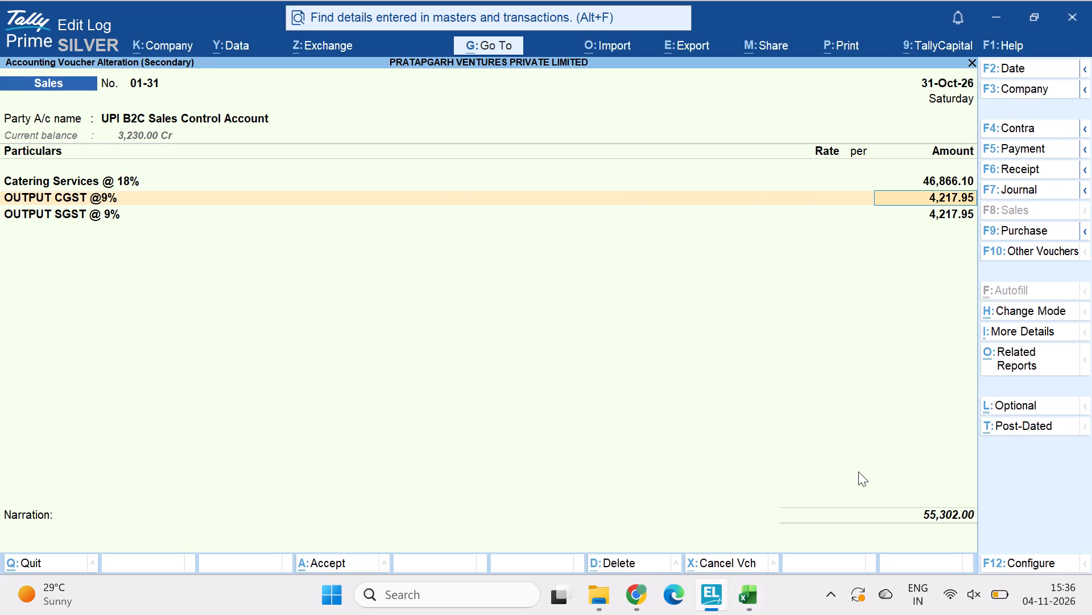
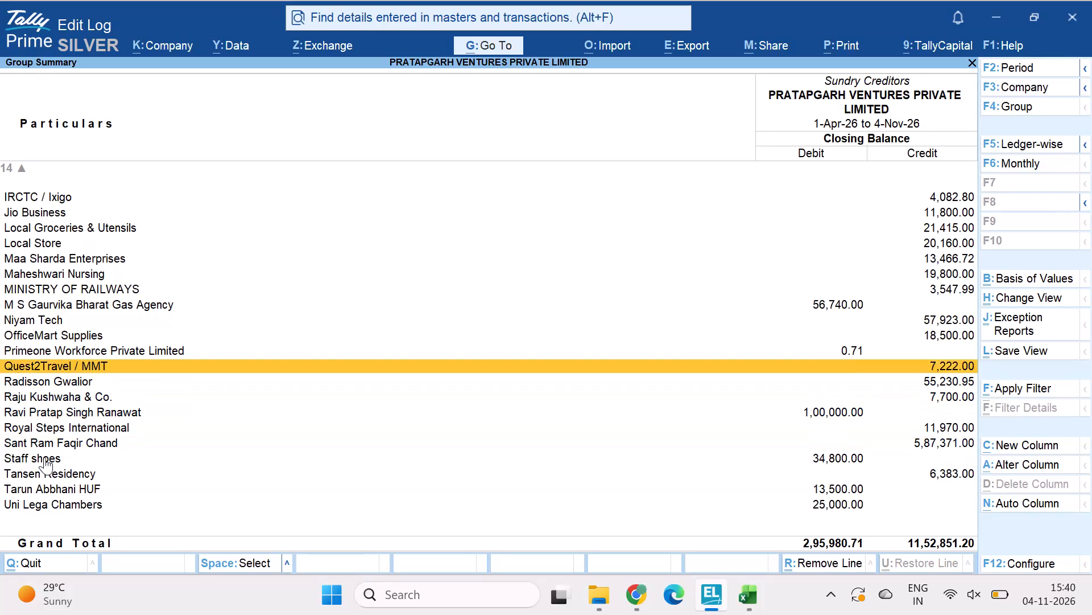
# From the Sundry Creditors summary, open the October vouchers of the Primeone Workforce Private Limited ledger and look through the entries.
pyautogui.press('Up')
pyautogui.press('Return')
pyautogui.press('Up')
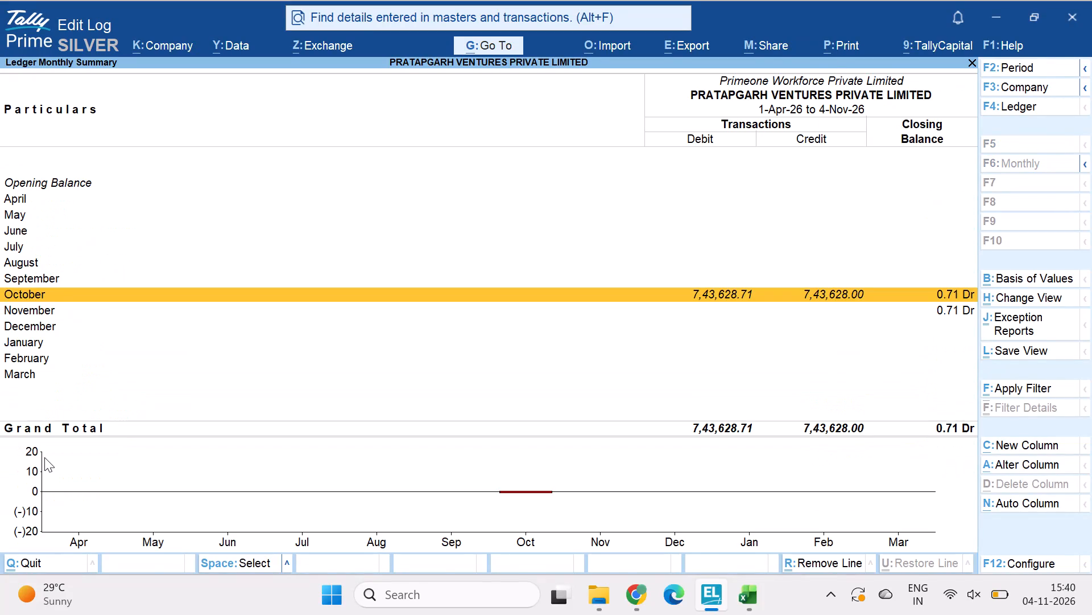
pyautogui.press('Return')
pyautogui.press('Down')
pyautogui.press('Down')
pyautogui.press('Down')
pyautogui.press('Down')
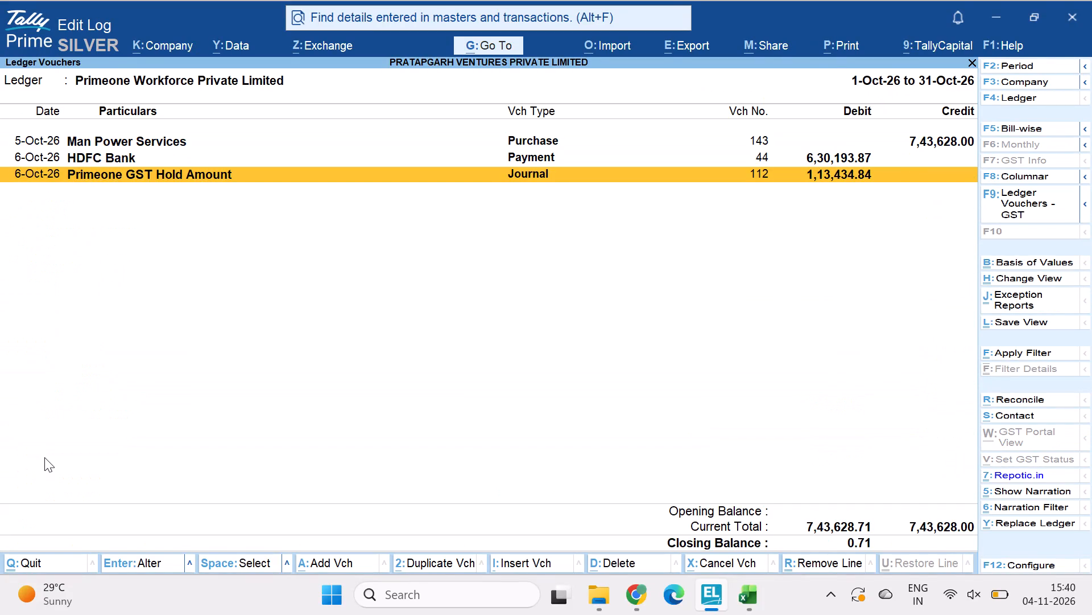
# Open the Man Power Services purchase voucher No. 143 to check its amount and GST lines, leaving it without changes.
pyautogui.press('Up')
pyautogui.press('Up')
pyautogui.press('Return')
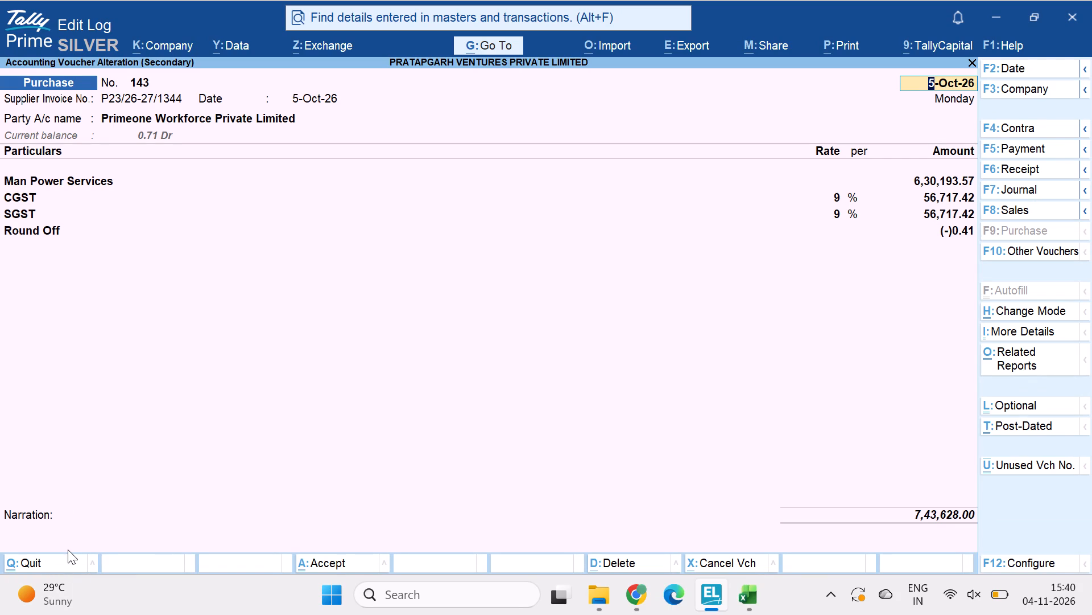
pyautogui.press('Escape')
pyautogui.press('Escape')
pyautogui.press('Escape')
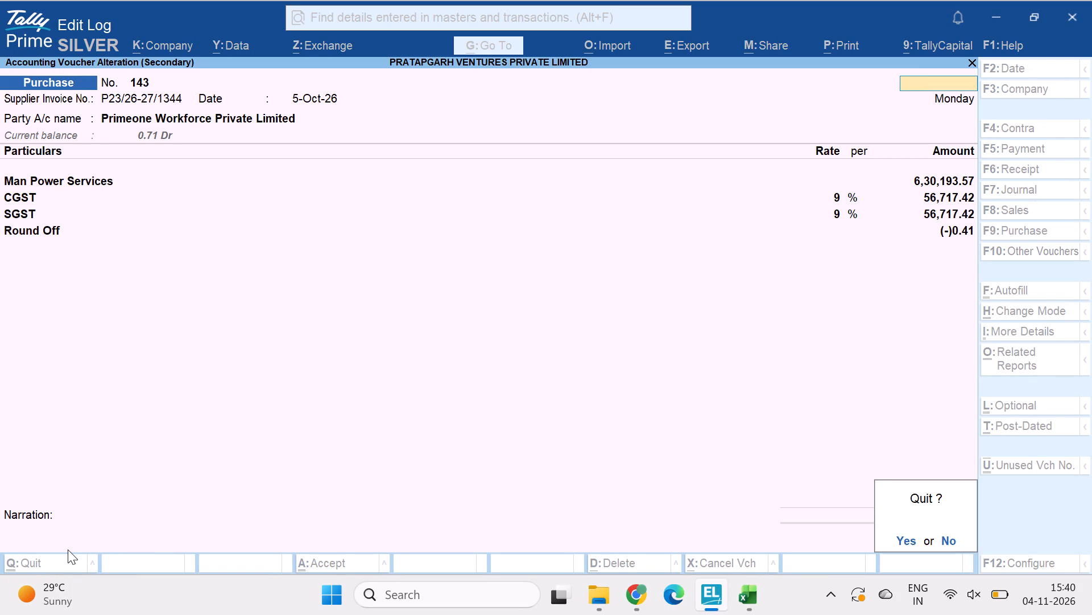
pyautogui.press('Return')
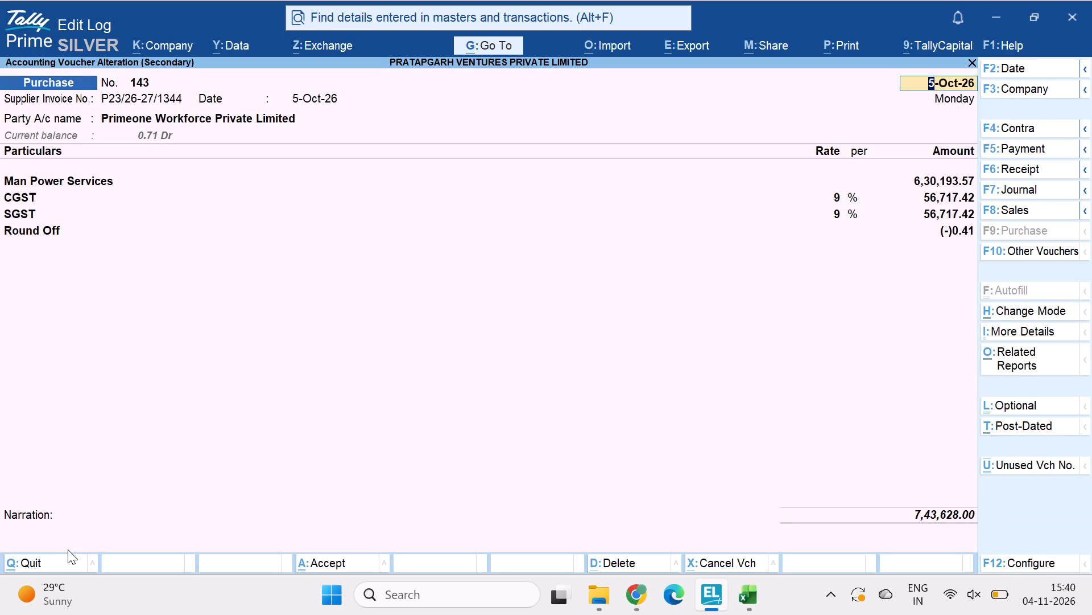